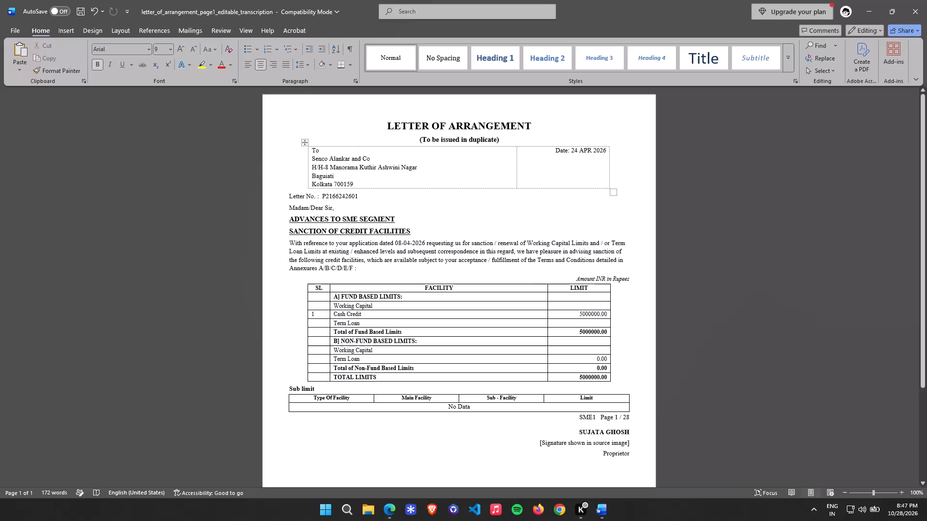
Underline the title LETTER OF ARRANGEMENT at the head of the page.
left_click_drag(531, 127, 386, 123)
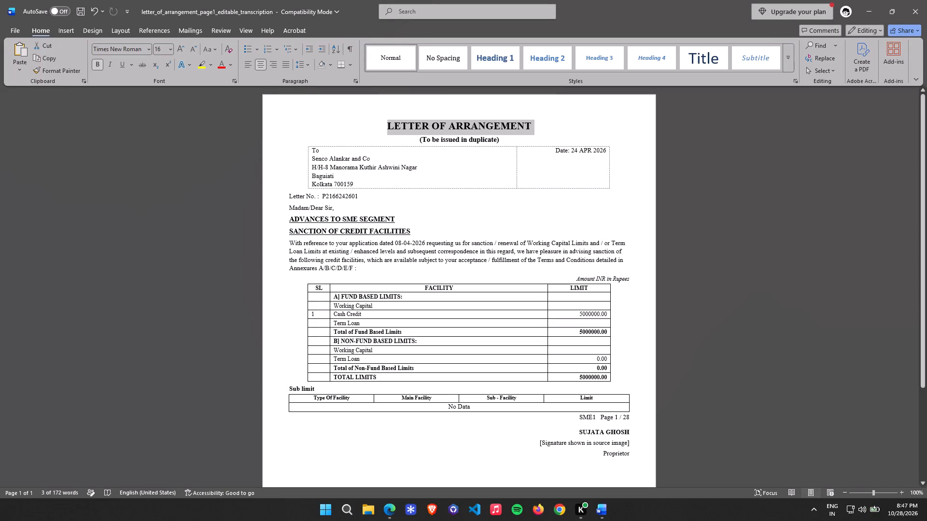
left_click(120, 64)
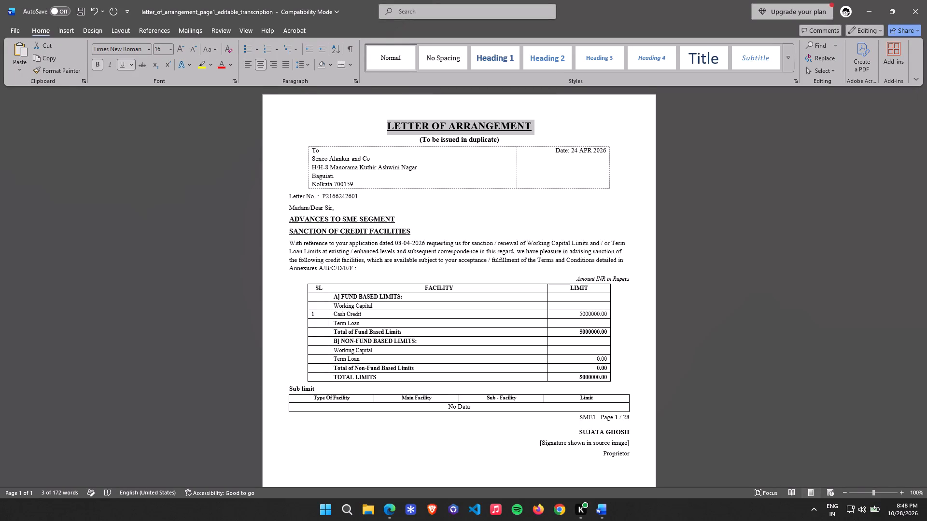
Delete the subtitle text "(To be issued in duplicate)" beneath the title.
left_click(503, 139)
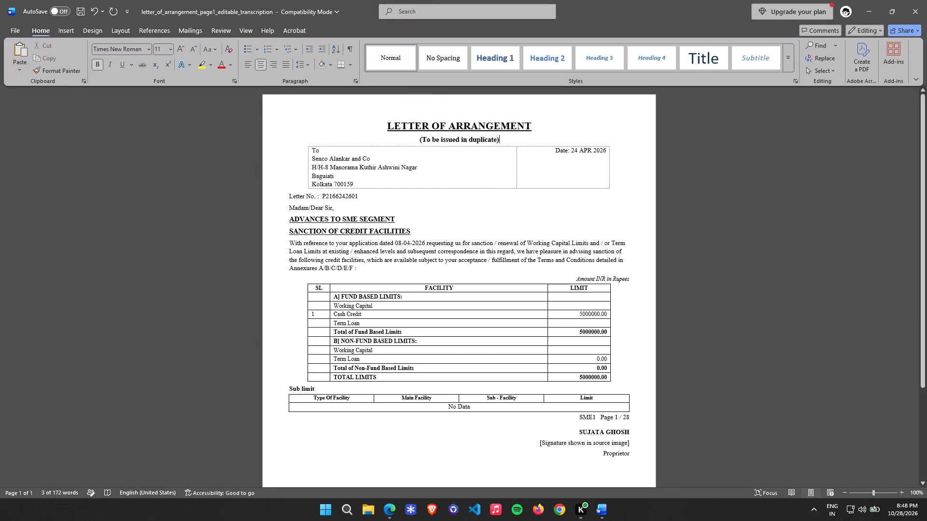
left_click_drag(501, 140, 421, 142)
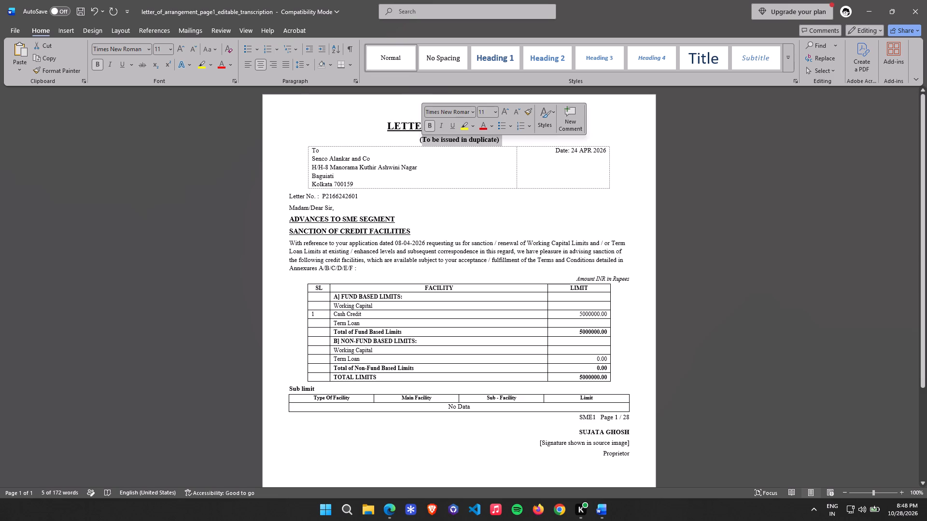
key("BackSpace")
key("BackSpace")
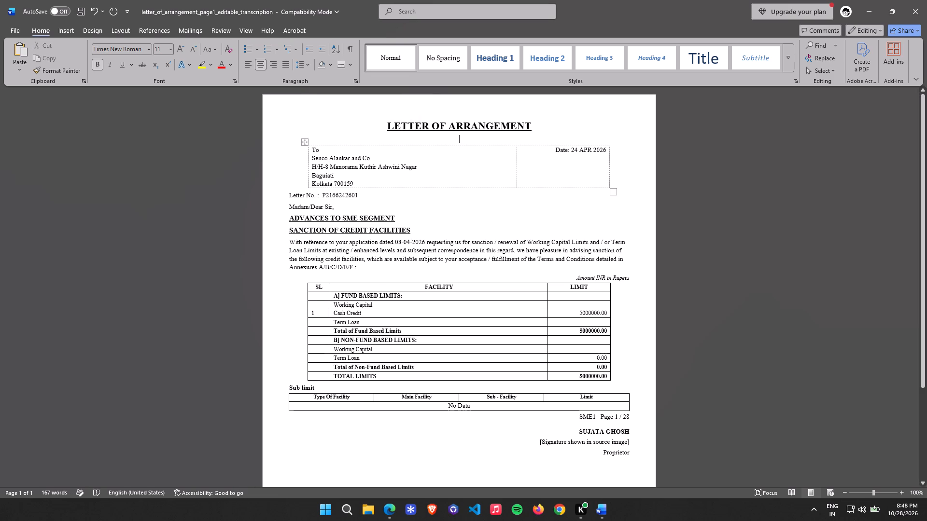
Reposition the address and date table at the left text margin, widen it past the right margin, and narrow its address column slightly.
left_click_drag(302, 142, 279, 142)
left_click_drag(590, 192, 598, 193)
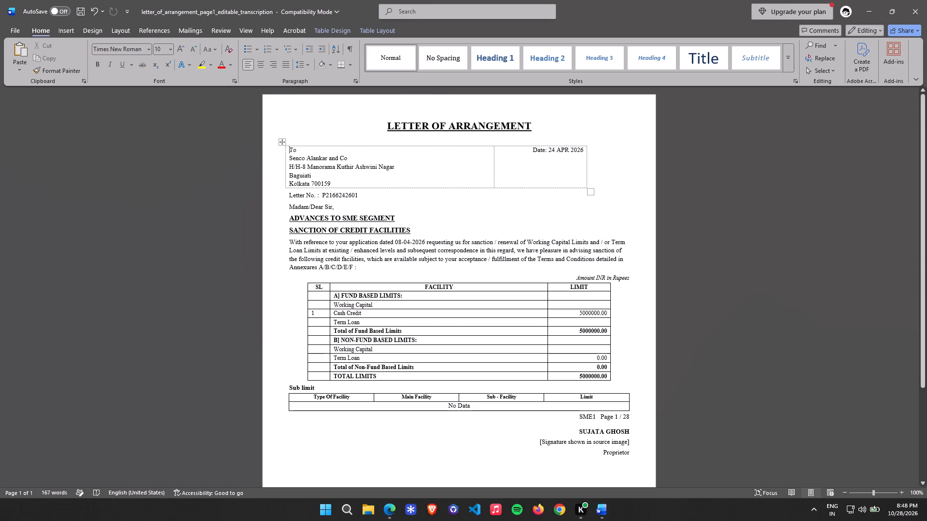
left_click_drag(598, 193, 640, 189)
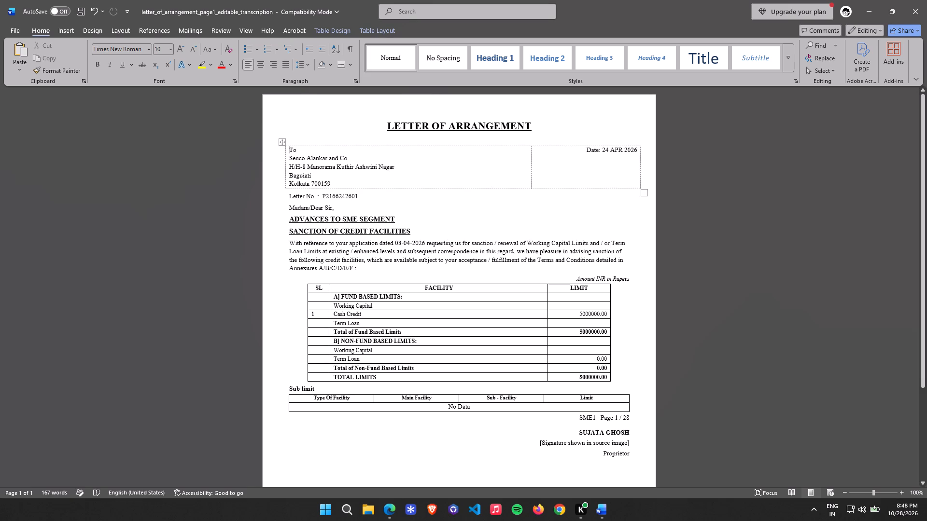
left_click_drag(532, 165, 520, 166)
Set the whole recipient address block, from "To" through its last line, to font size 11.
left_click_drag(346, 180, 297, 155)
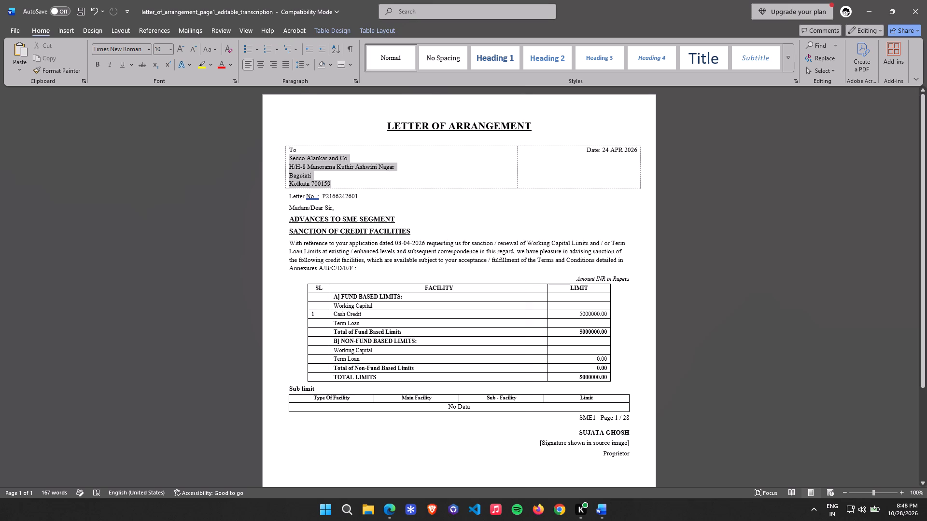
left_click_drag(297, 155, 293, 152)
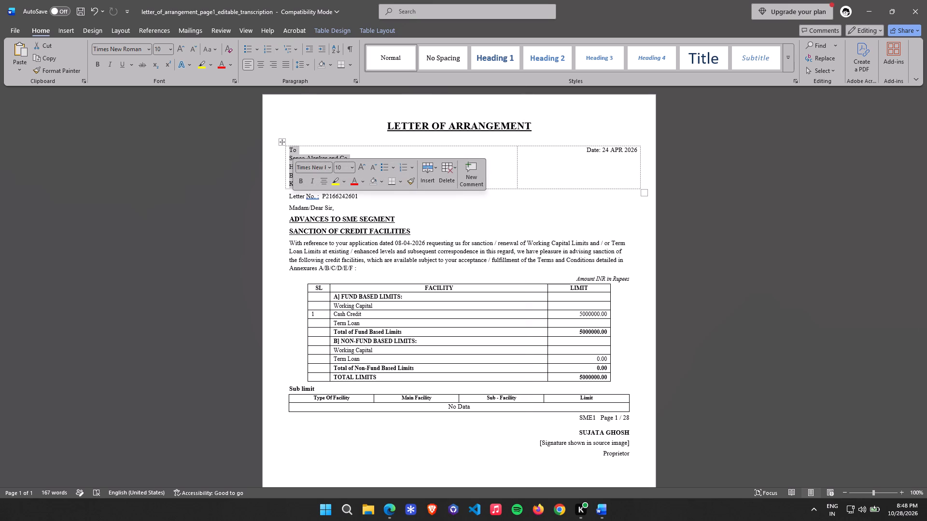
left_click(351, 167)
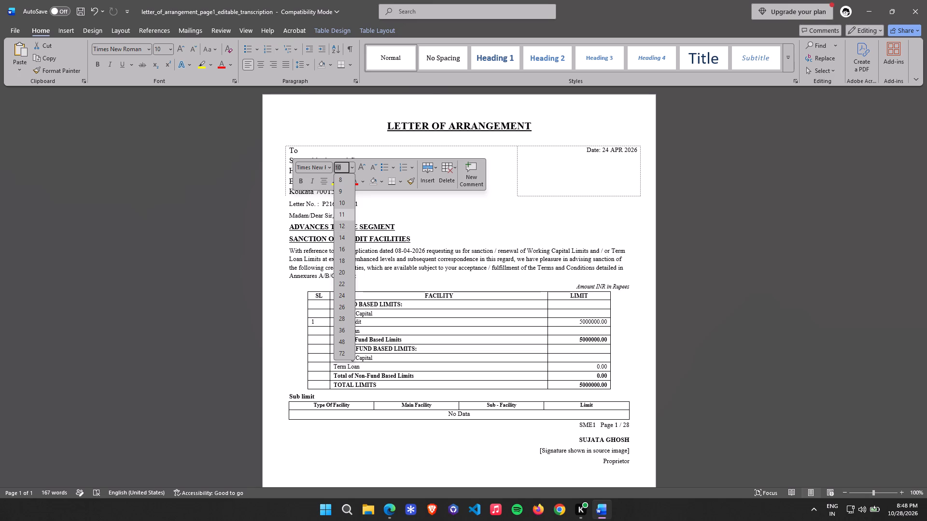
left_click(349, 211)
left_click(435, 204)
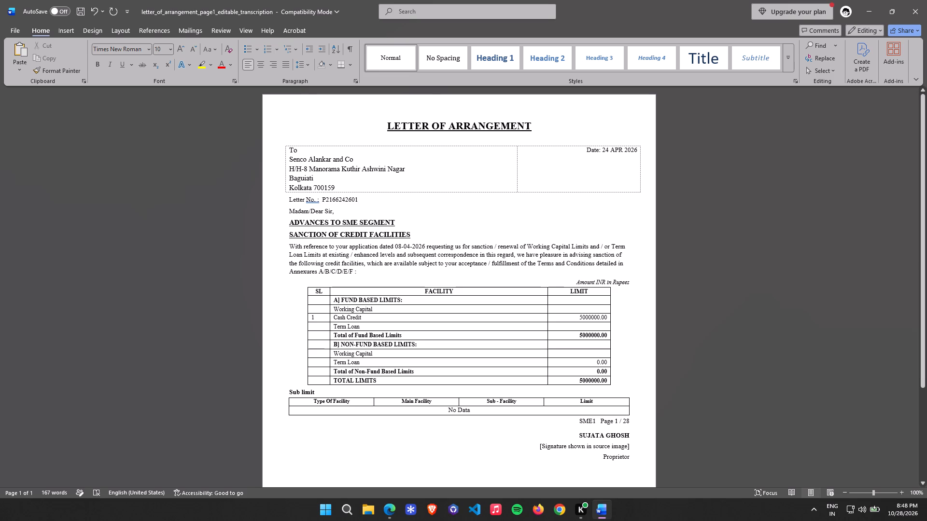
Set the Letter No. line and the "Madam/Dear Sir," salutation to font size 11.
left_click_drag(339, 210, 283, 201)
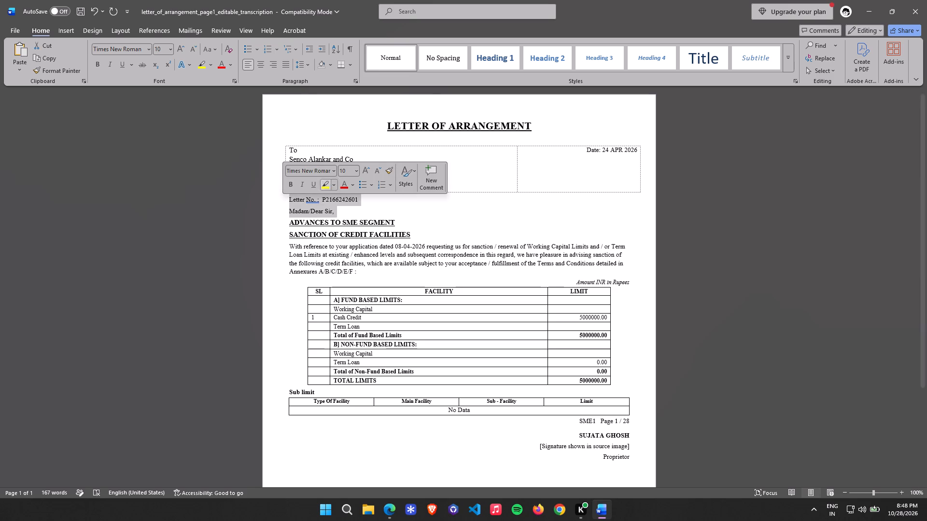
left_click(357, 170)
left_click(348, 219)
left_click(402, 212)
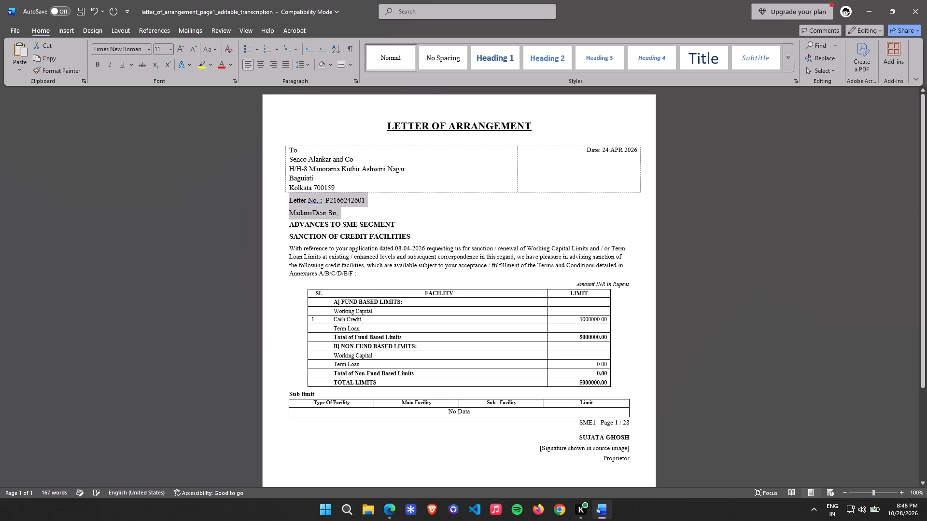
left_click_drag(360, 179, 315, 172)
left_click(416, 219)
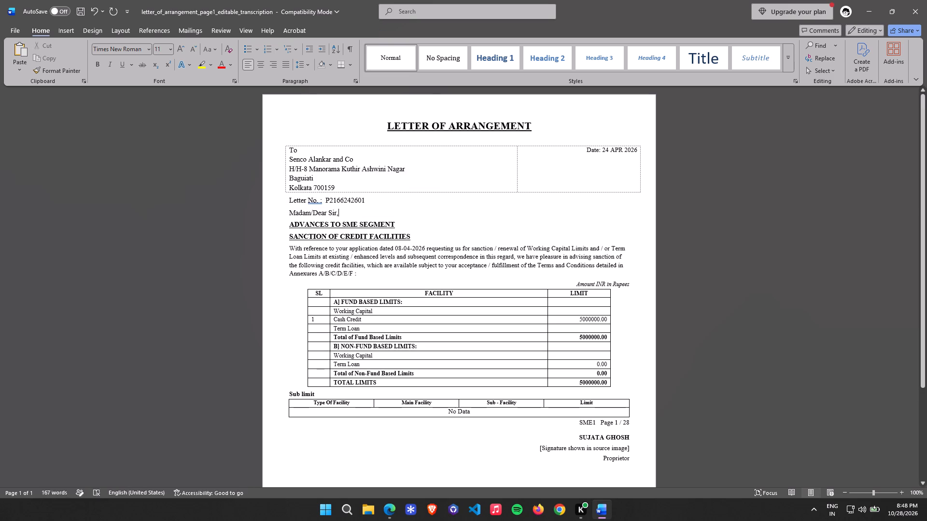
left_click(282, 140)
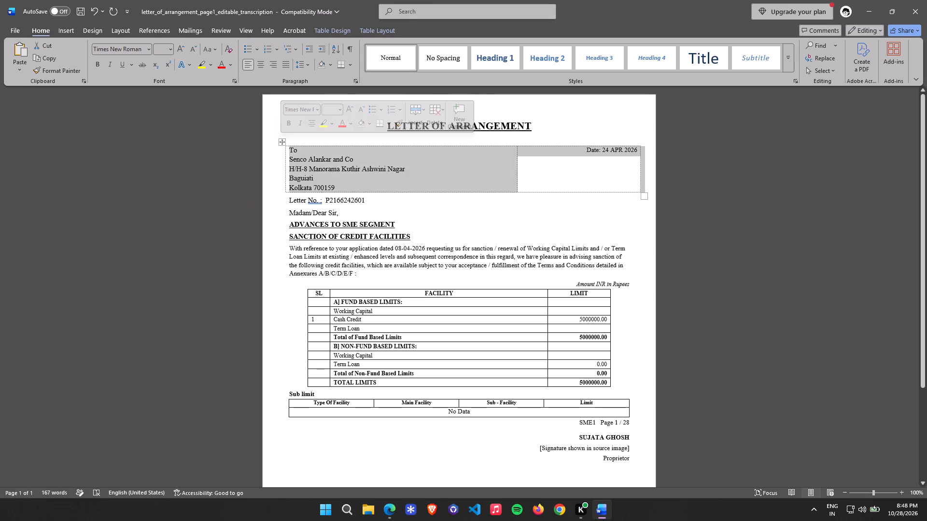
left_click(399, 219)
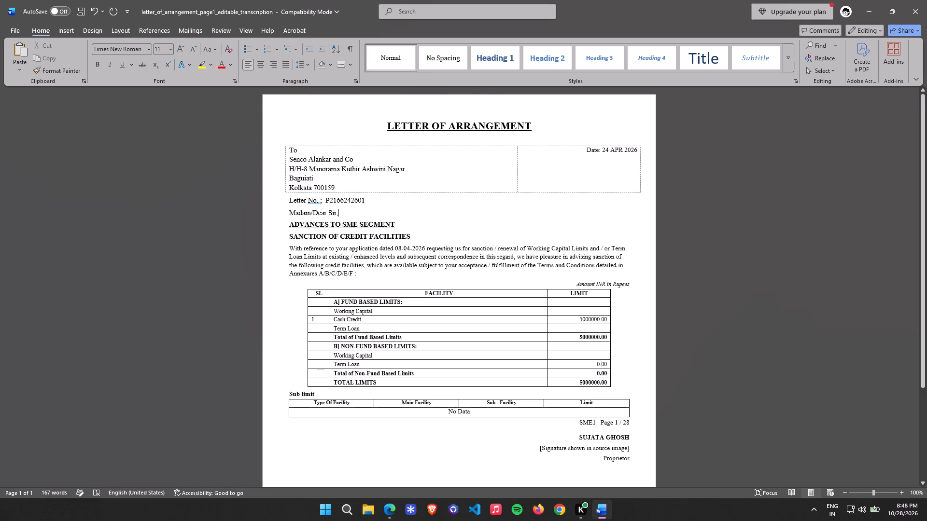
Centre the date in its table cell and move it down by four lines.
left_click(586, 153)
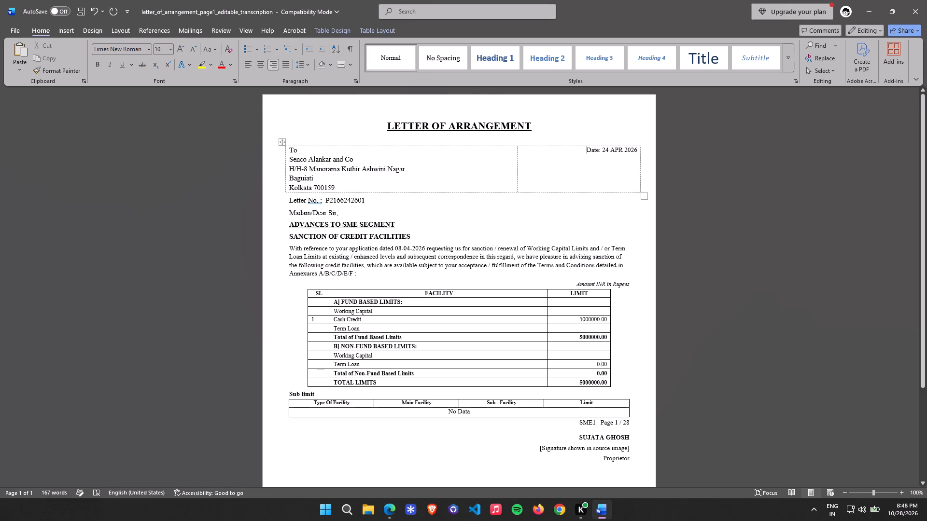
key("BackSpace")
key("Return")
key("Return")
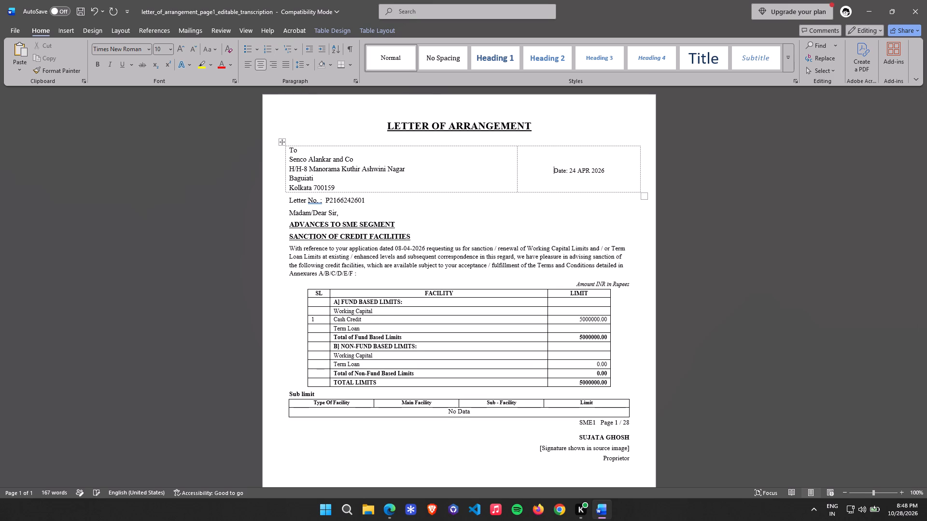
key("Return")
key("Return")
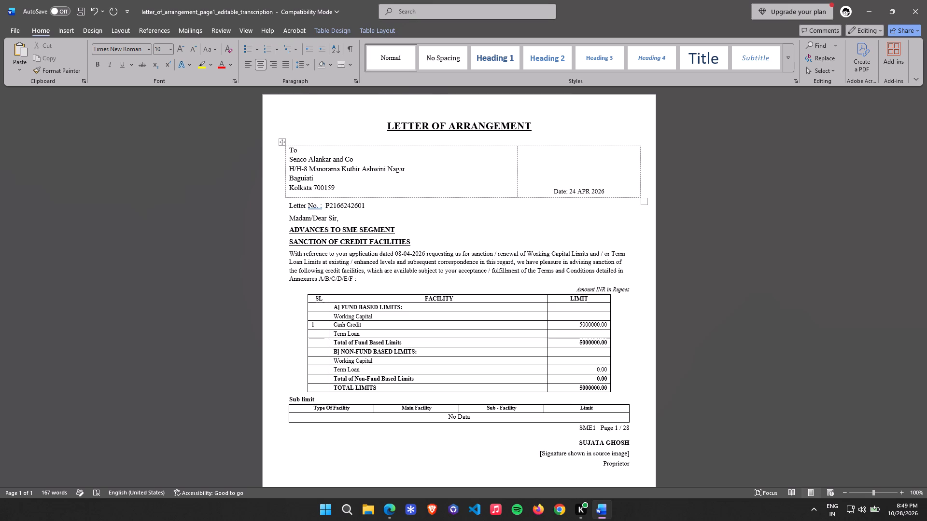
Set the date line in the address table to font size 12.
left_click_drag(609, 192, 600, 192)
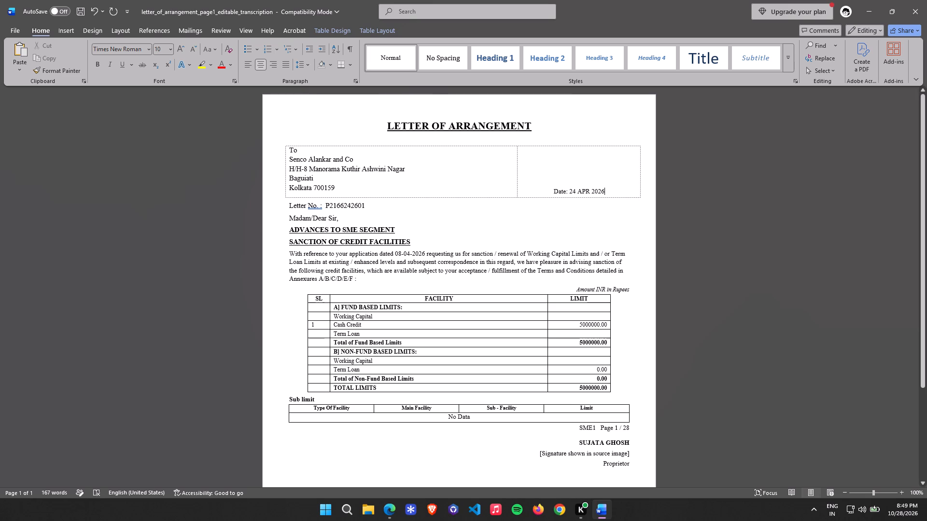
left_click_drag(600, 192, 548, 193)
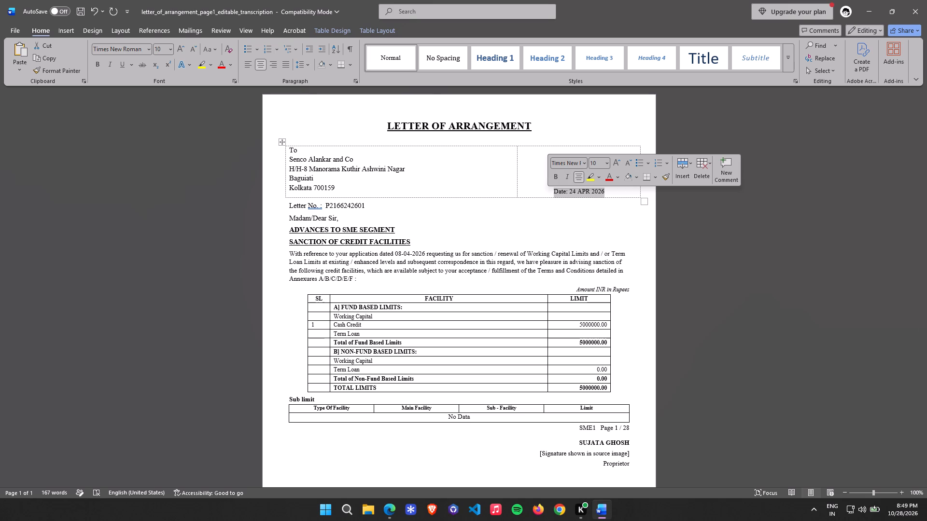
left_click(607, 165)
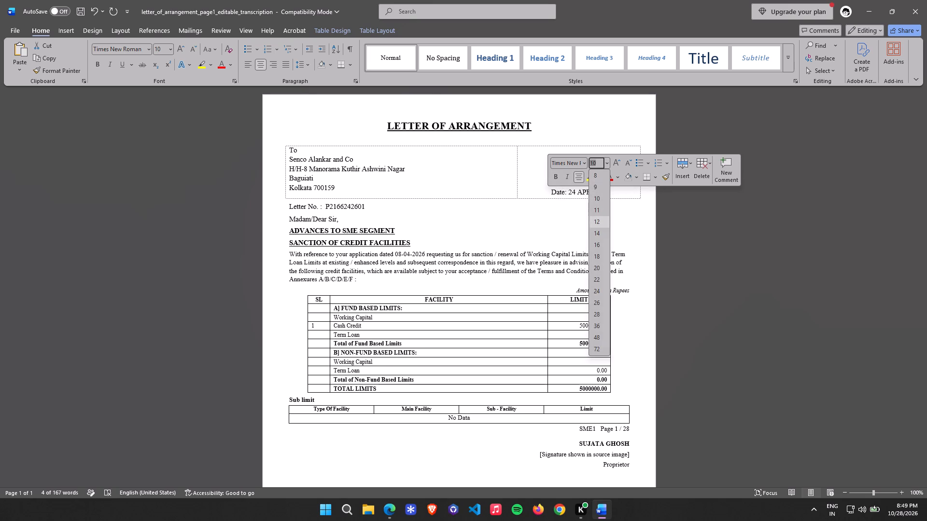
left_click(599, 220)
left_click(576, 225)
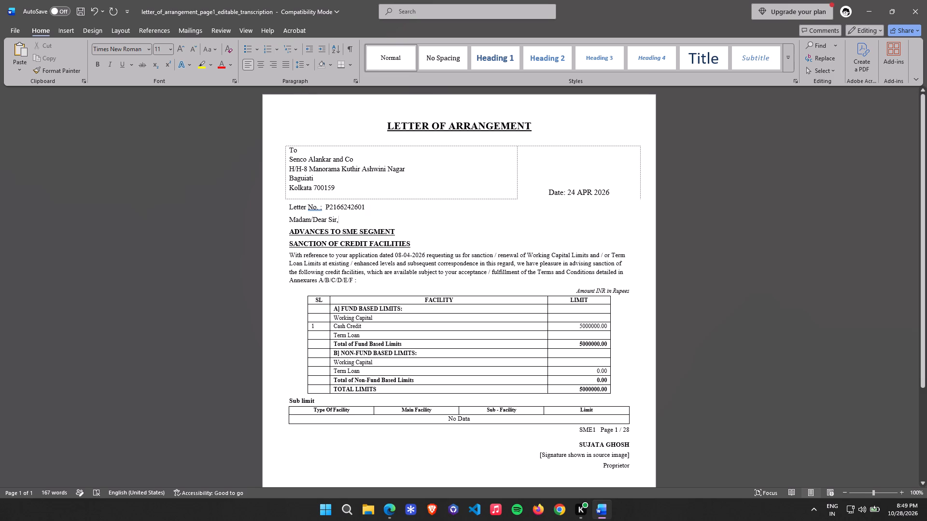
Set the headings ADVANCES TO SME SEGMENT and SANCTION OF CREDIT FACILITIES to font size 12.
left_click_drag(416, 242, 301, 232)
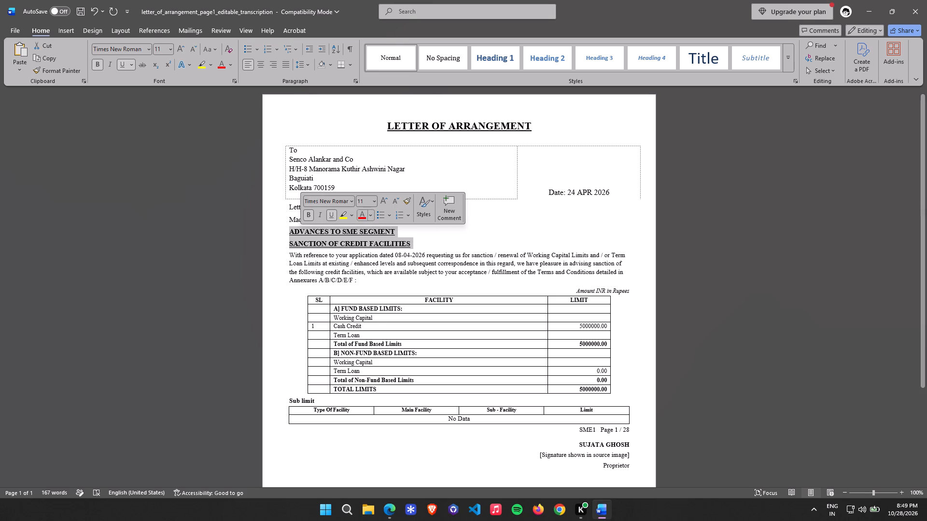
left_click(373, 205)
left_click(366, 255)
left_click(453, 246)
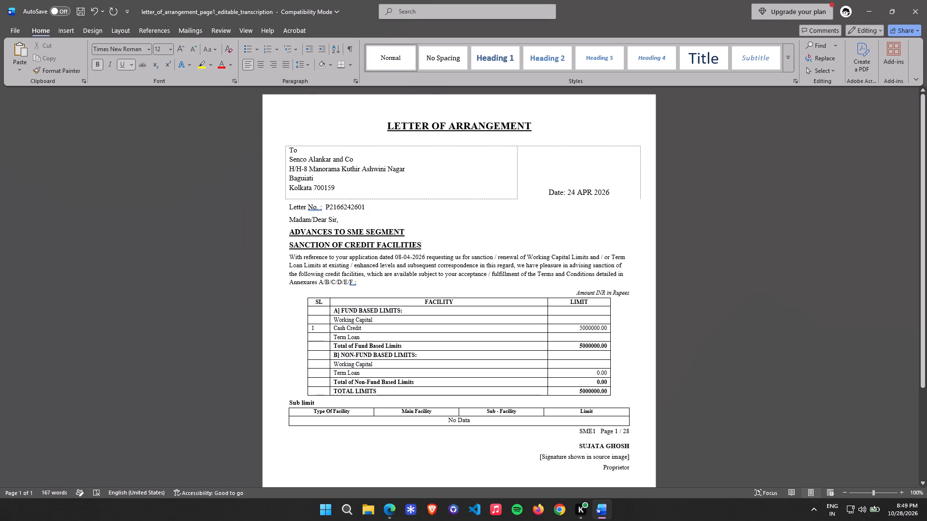
Set the body paragraph beginning "With reference to your application" to font size 11 and justify it.
left_click_drag(362, 284, 291, 260)
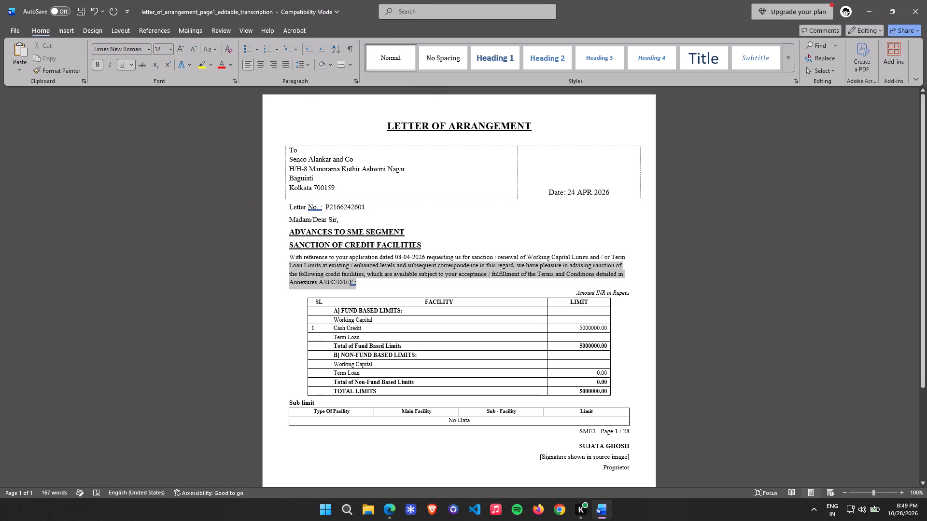
left_click_drag(291, 260, 289, 257)
left_click(361, 227)
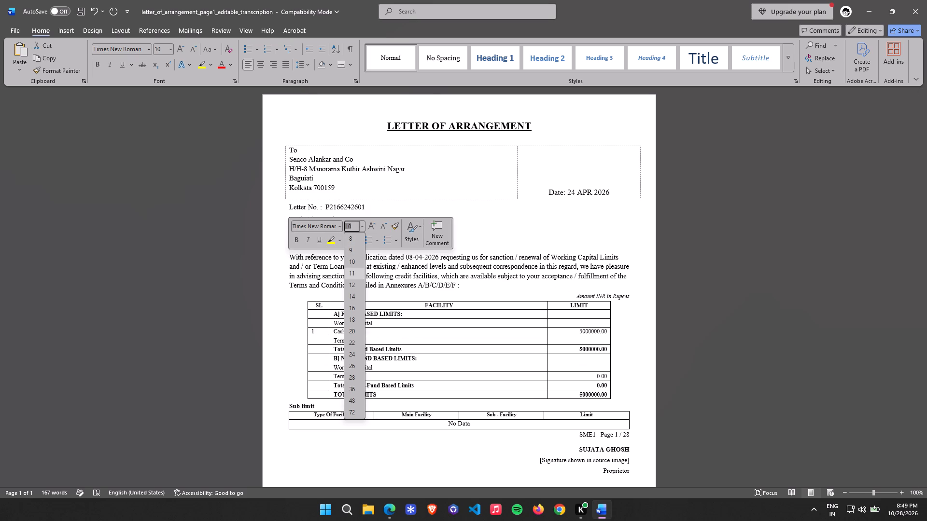
left_click(352, 272)
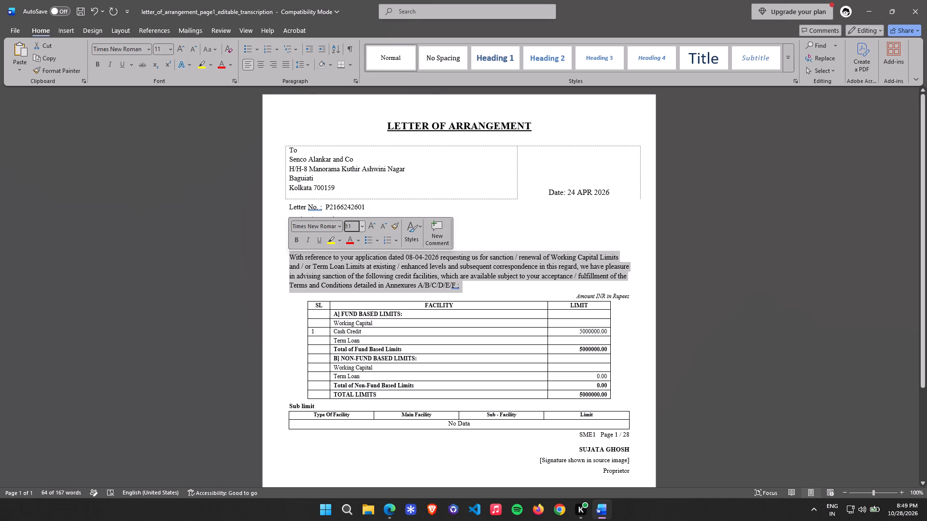
left_click(288, 64)
left_click(516, 274)
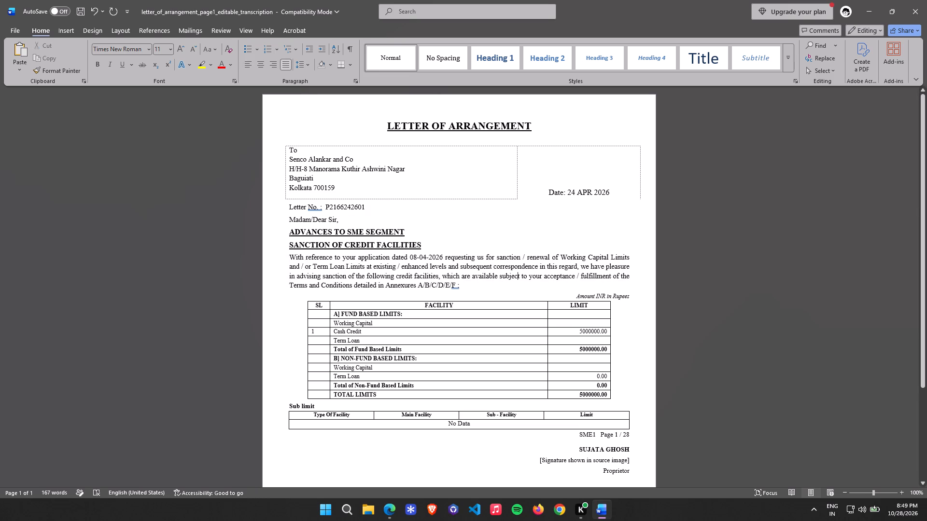
Justify the recipient address block.
left_click_drag(344, 190, 289, 151)
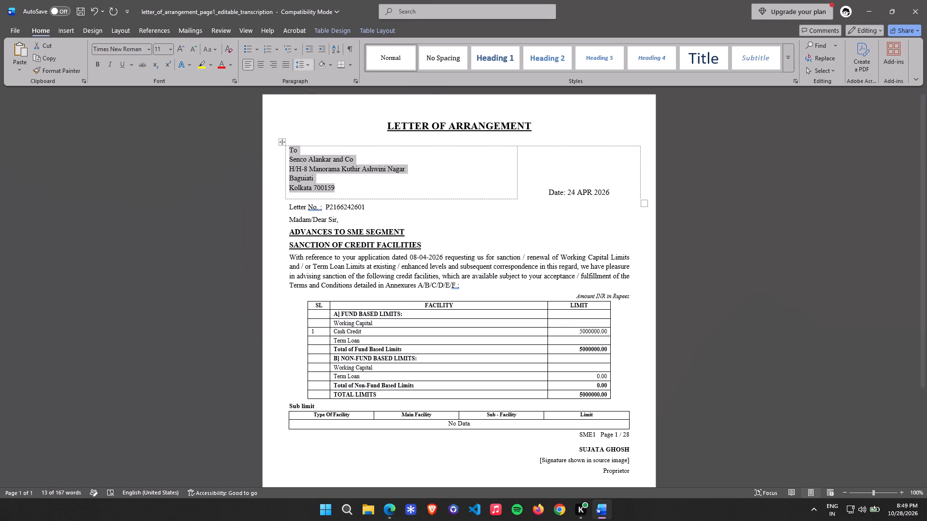
left_click(282, 62)
left_click(429, 216)
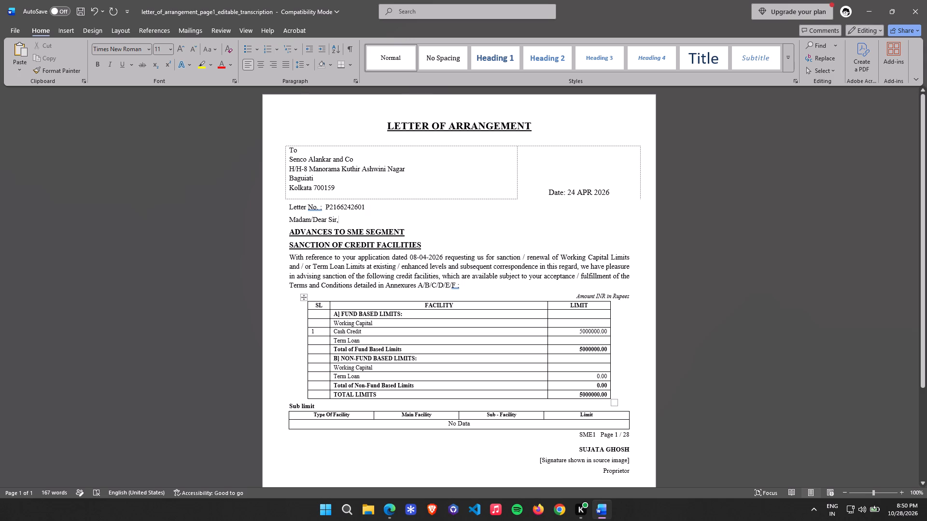
Move the facility limits table left until its left edge lines up with the address table above.
left_click_drag(303, 298, 282, 296)
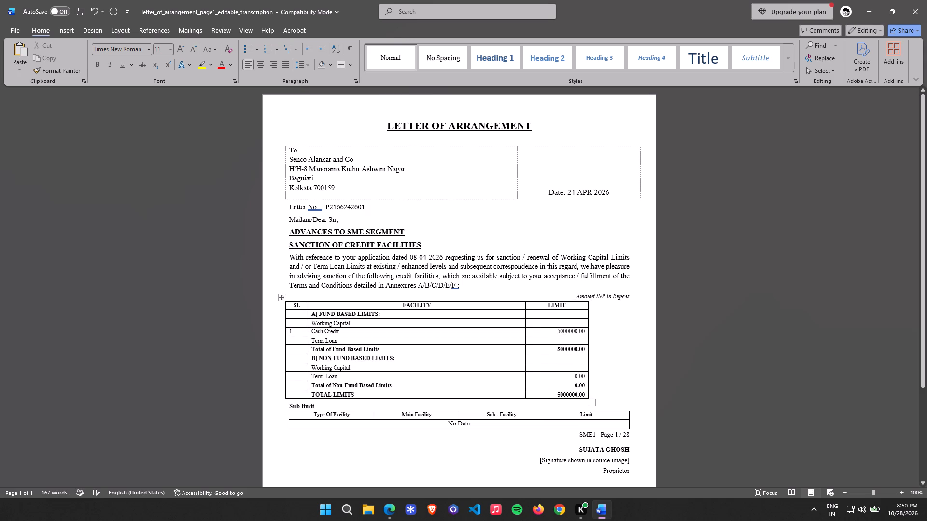
left_click_drag(281, 297, 286, 296)
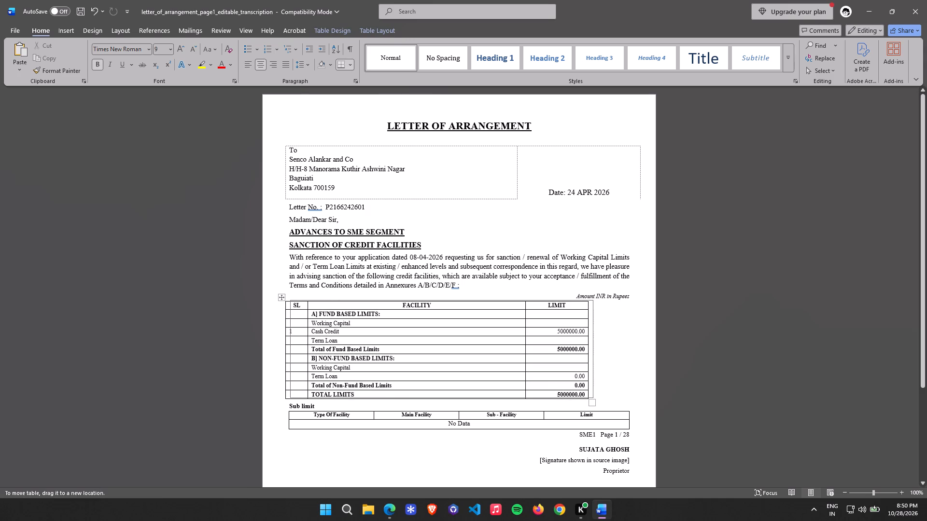
left_click_drag(286, 296, 285, 296)
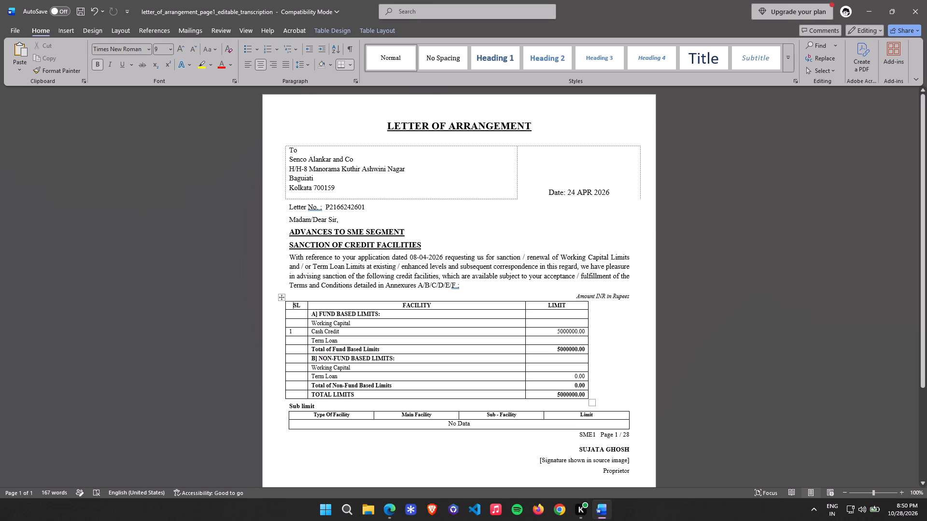
left_click_drag(280, 297, 282, 298)
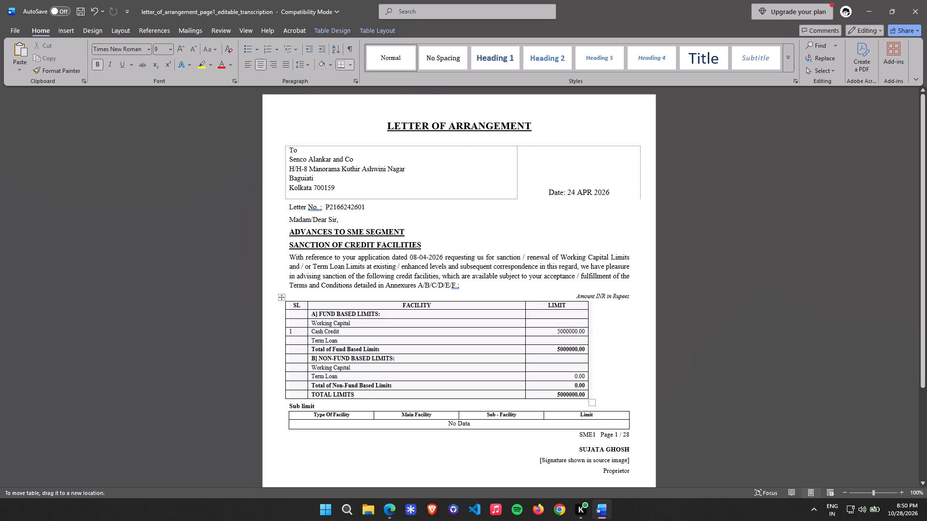
left_click_drag(282, 298, 286, 301)
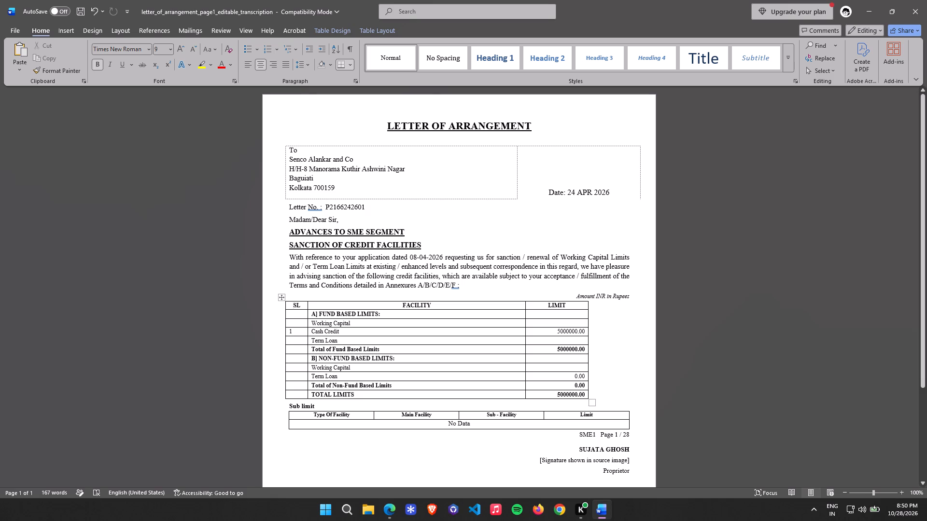
left_click(275, 245)
left_click(279, 288)
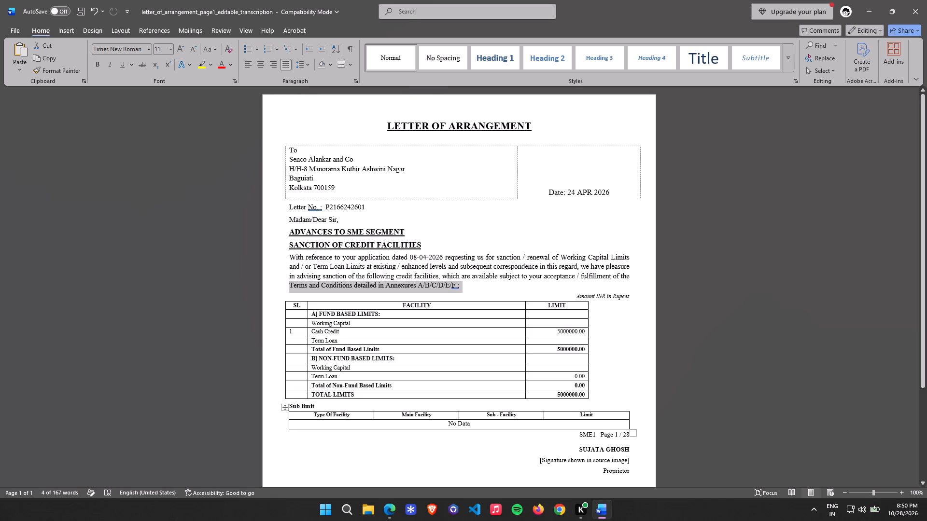
left_click(354, 452)
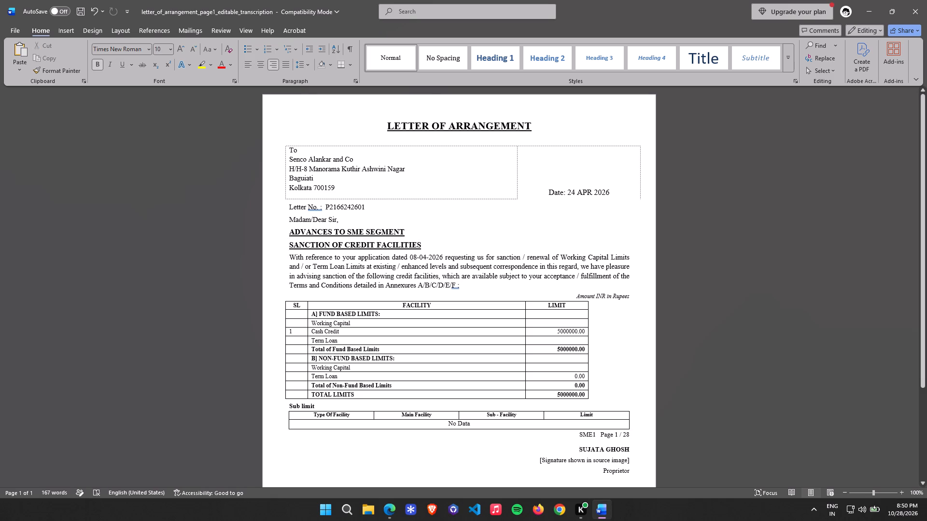
Widen the facility limits table so its right edge reaches the right text margin.
left_click_drag(591, 403, 609, 404)
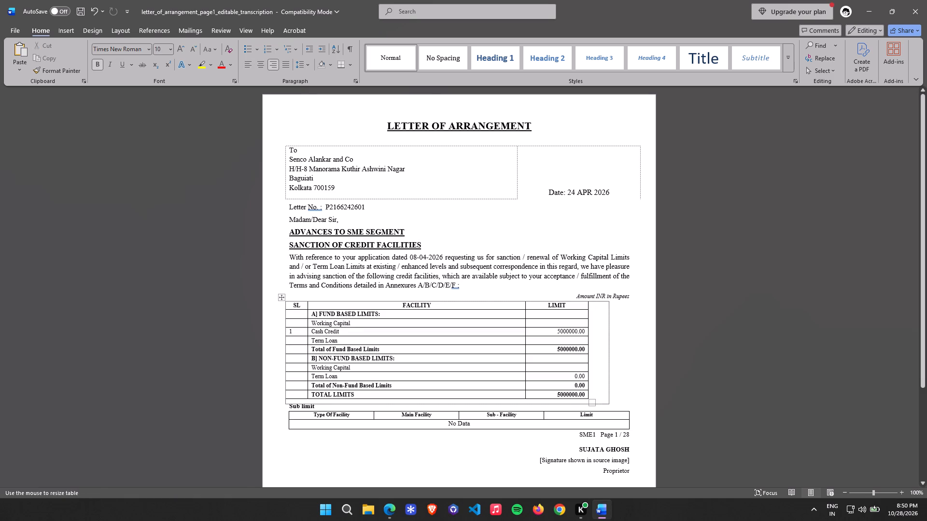
left_click_drag(609, 404, 628, 405)
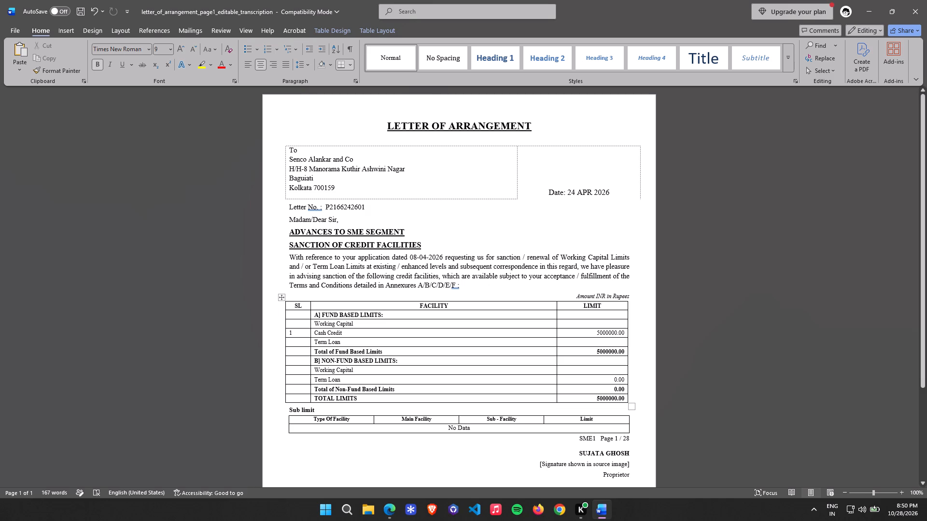
Shift the left border of the facility limits table inward to line up with the body text and the Sub limit table.
left_click_drag(286, 400, 296, 395)
left_click(265, 370)
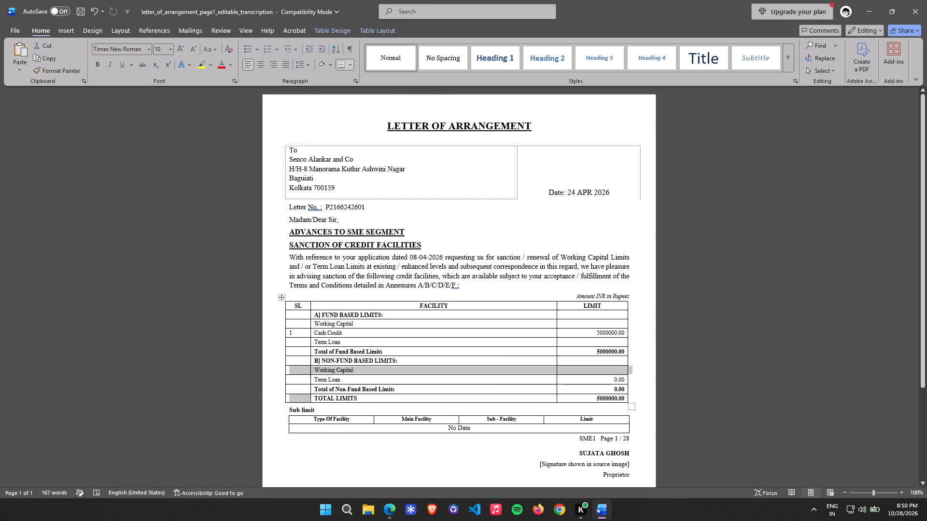
left_click(269, 333)
left_click(278, 276)
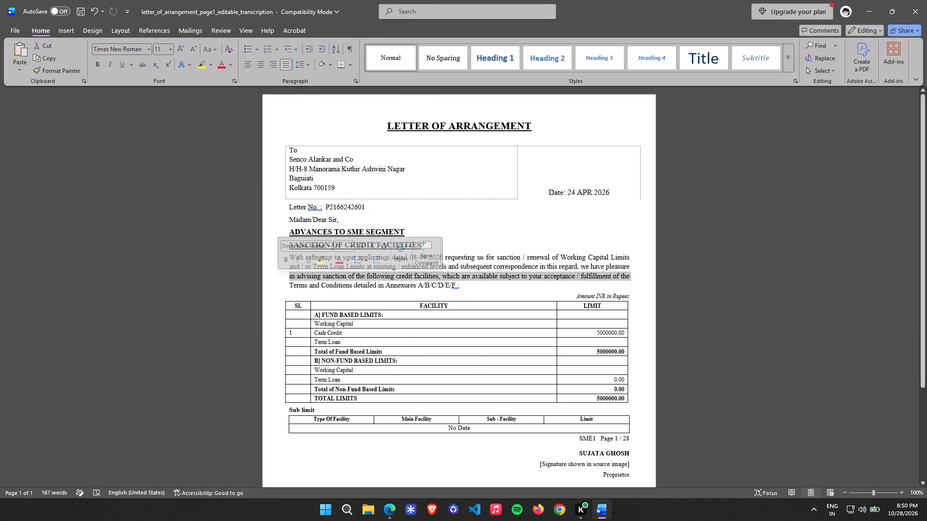
left_click(283, 299)
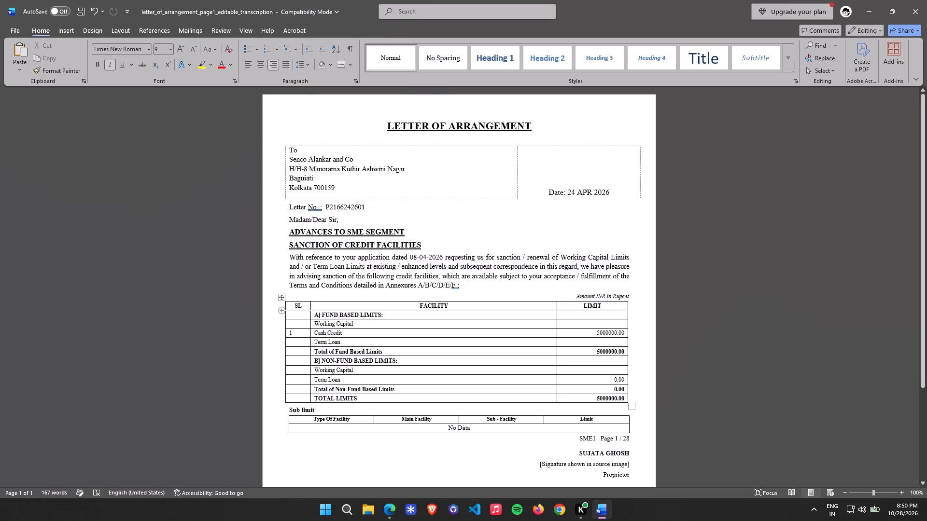
left_click(285, 305)
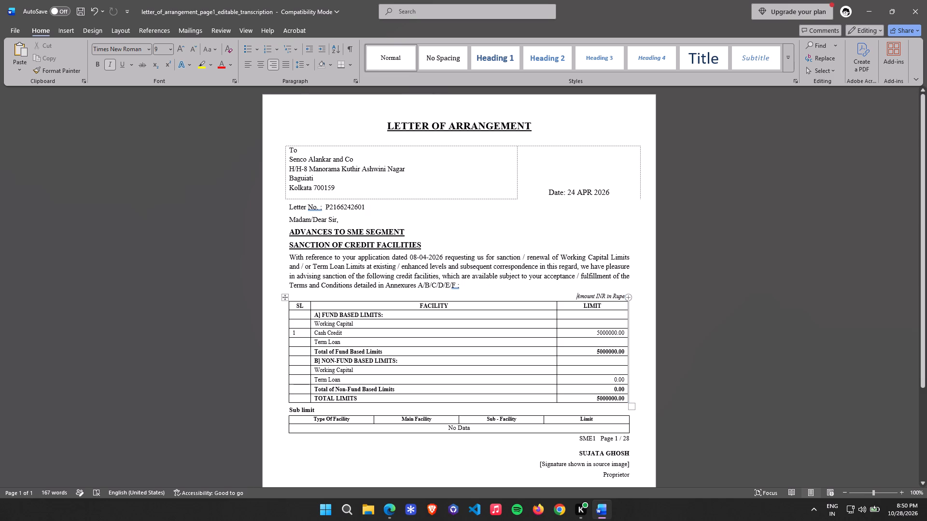
Remove the italic formatting from the line "Amount INR in Rupees".
left_click_drag(577, 296, 626, 298)
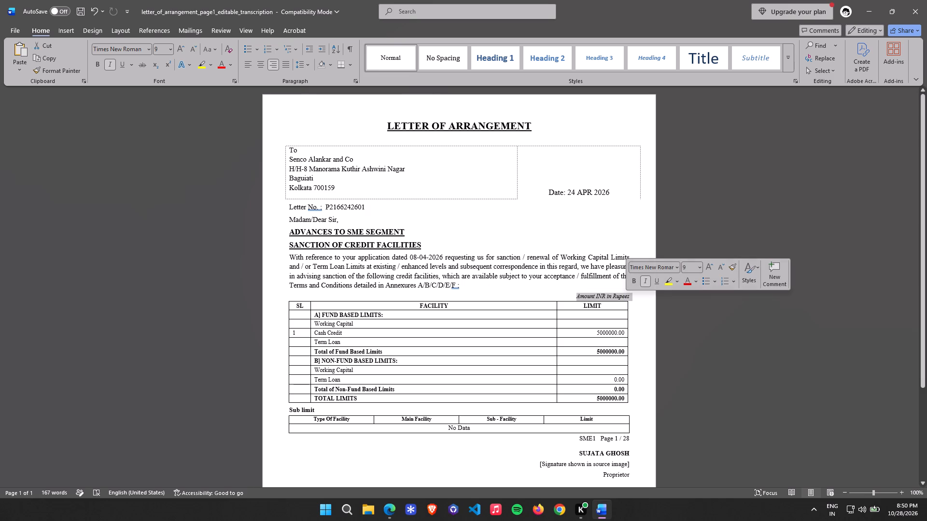
left_click(646, 282)
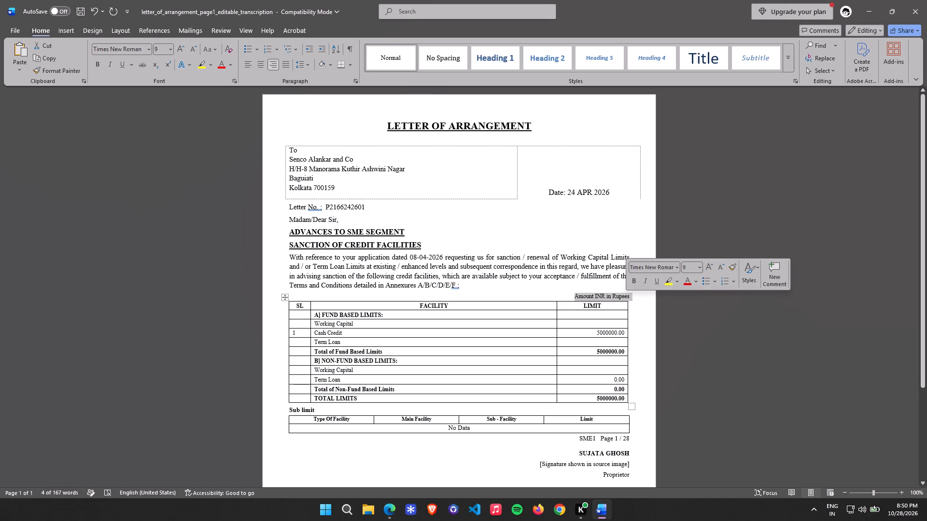
Change "Amount INR in Rupees" to centred and pad it with leading spaces until it ends near the facility table's right edge.
left_click(574, 291)
key("Right")
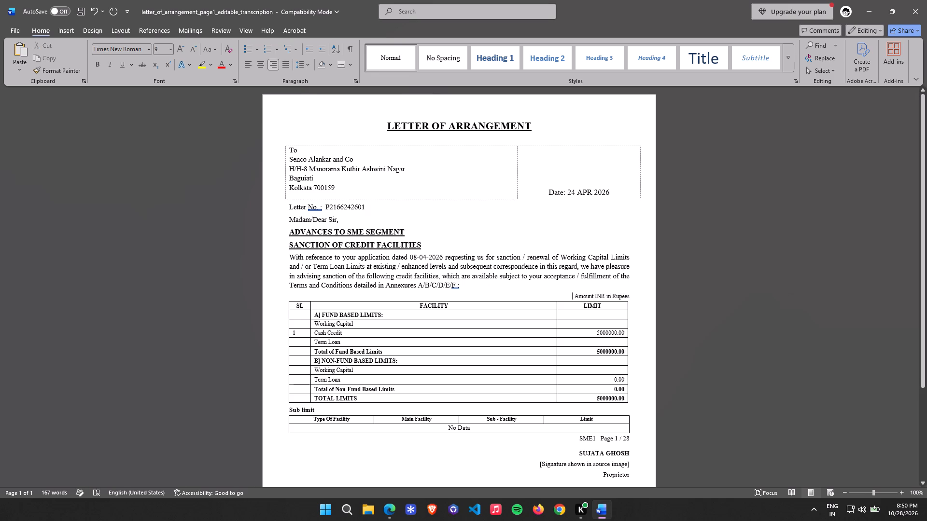
key("BackSpace")
key("space")
key("space")
key("space")
key("space")
key("space")
key("space")
key("space")
key("space")
key("space")
key("space")
key("space")
key("space")
key("space")
key("space")
key("space")
key("space")
key("space")
key("space")
key("space")
key("space")
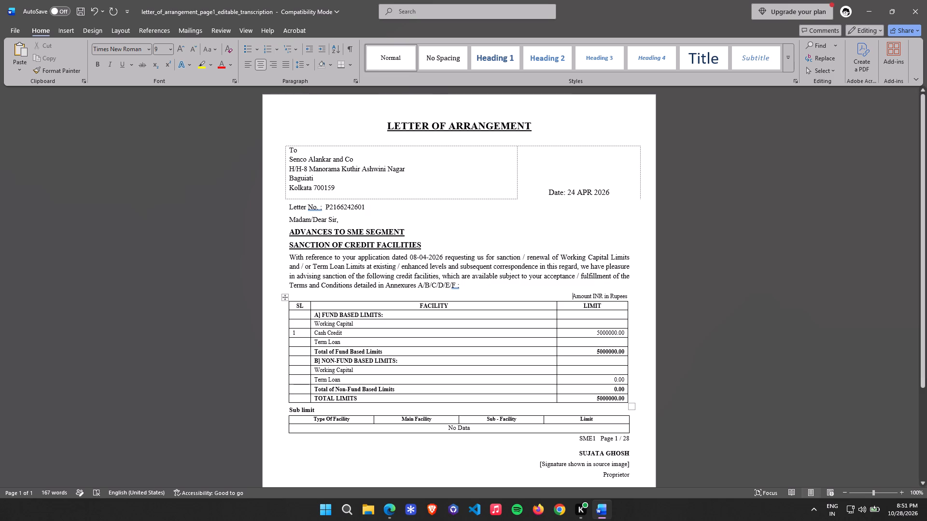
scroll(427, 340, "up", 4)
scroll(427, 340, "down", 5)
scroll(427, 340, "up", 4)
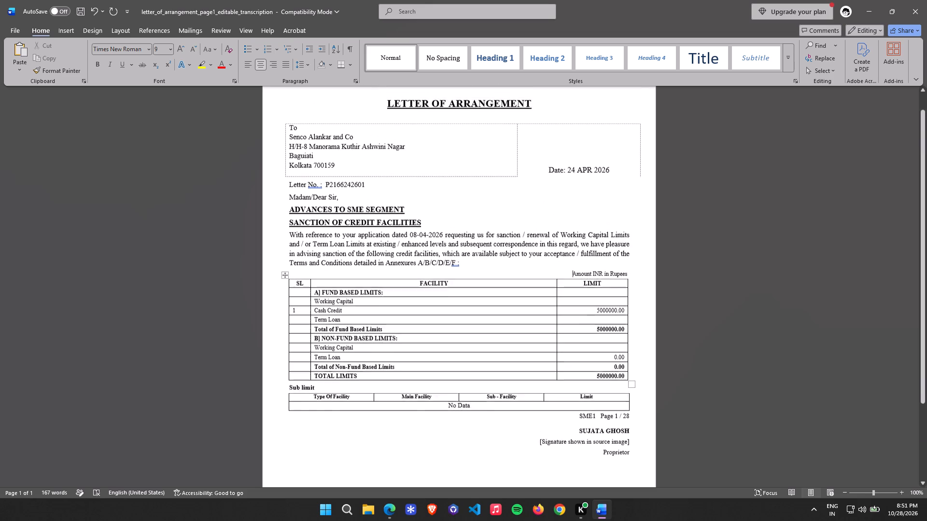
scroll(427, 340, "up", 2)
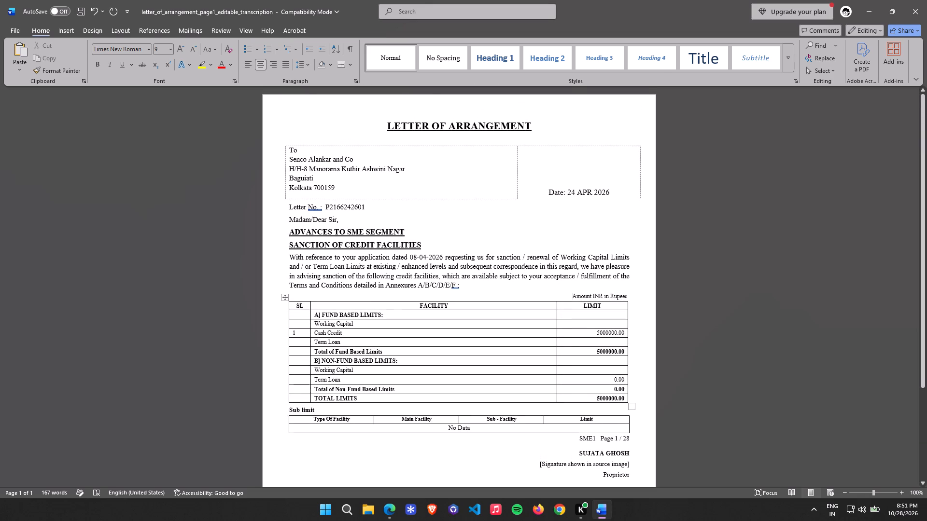
Merge the cells of the A] FUND BASED LIMITS row into one and left-align its text.
left_click_drag(295, 314, 575, 318)
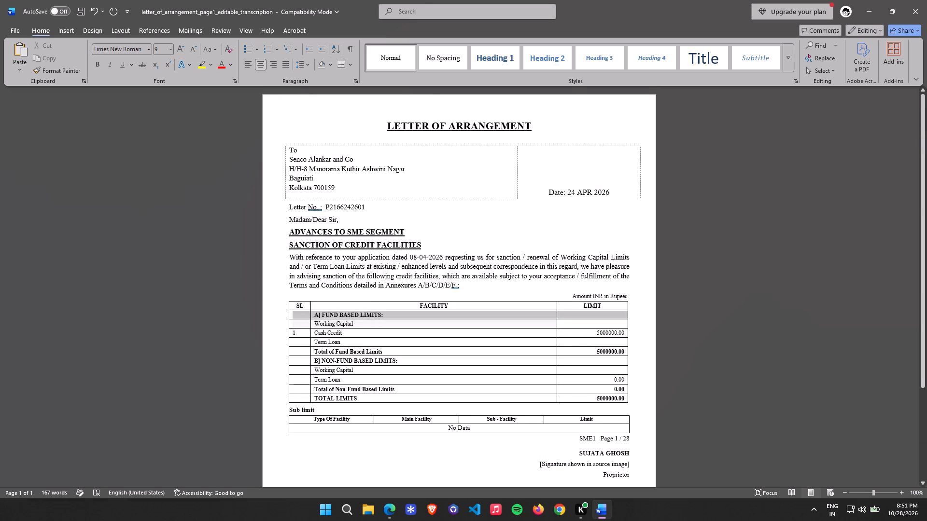
left_click_drag(575, 318, 574, 318)
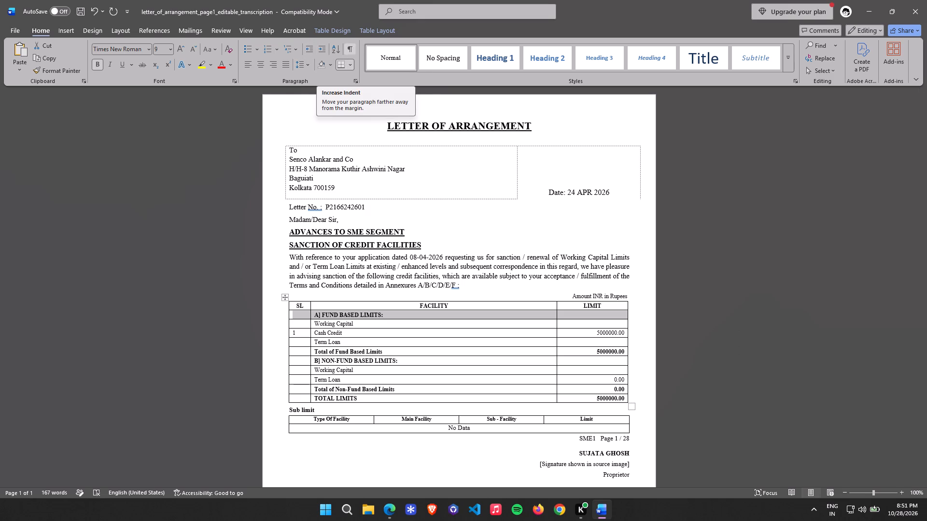
left_click(354, 80)
left_click(540, 115)
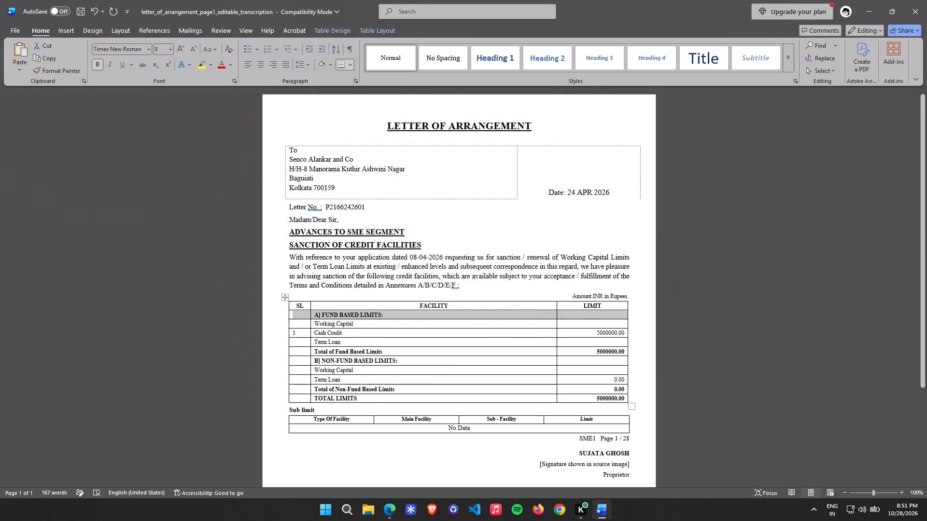
left_click(58, 31)
left_click(97, 31)
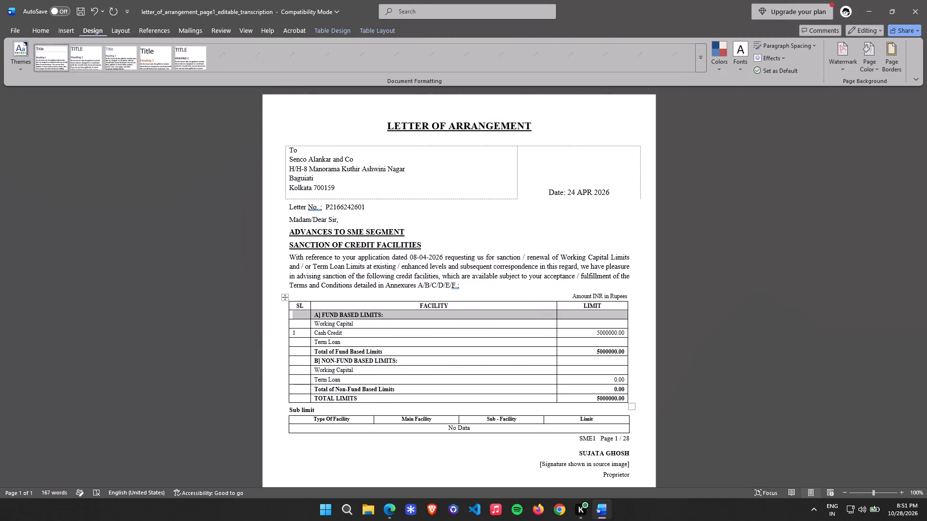
left_click(47, 28)
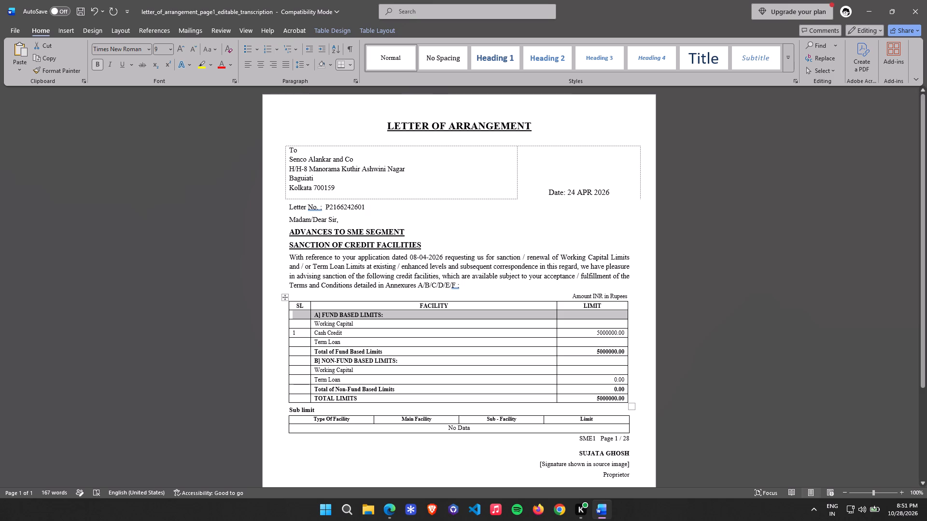
right_click(408, 314)
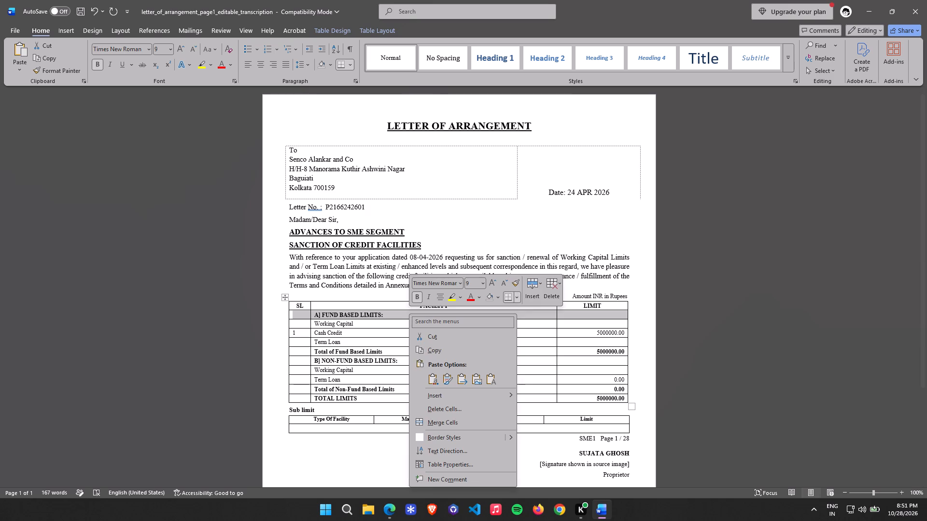
left_click(466, 427)
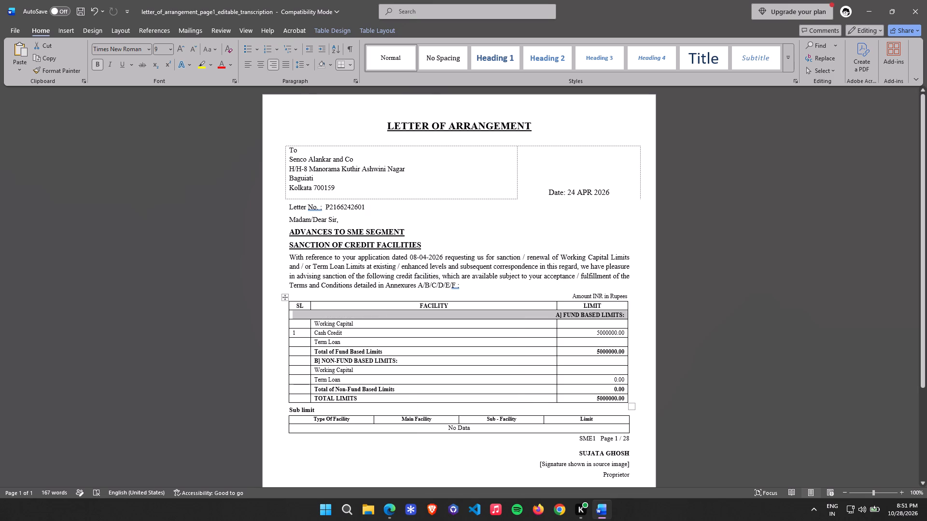
left_click(251, 65)
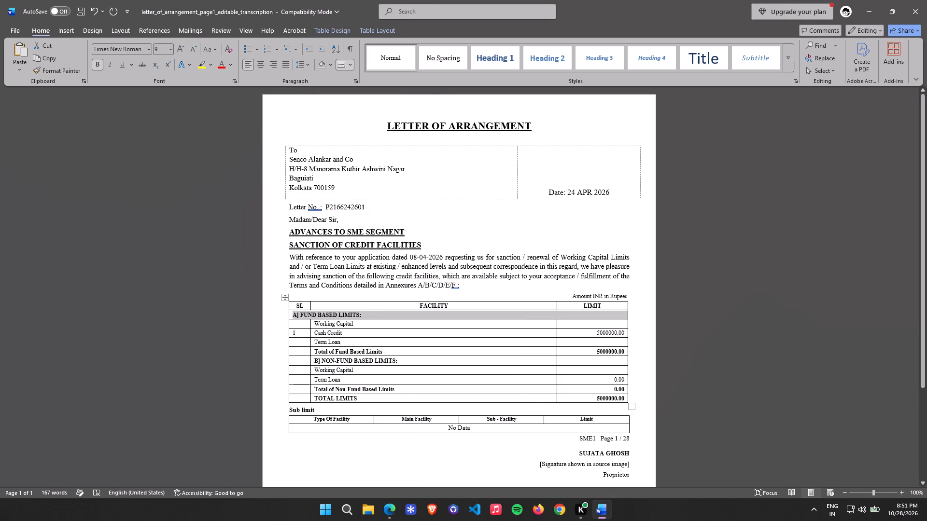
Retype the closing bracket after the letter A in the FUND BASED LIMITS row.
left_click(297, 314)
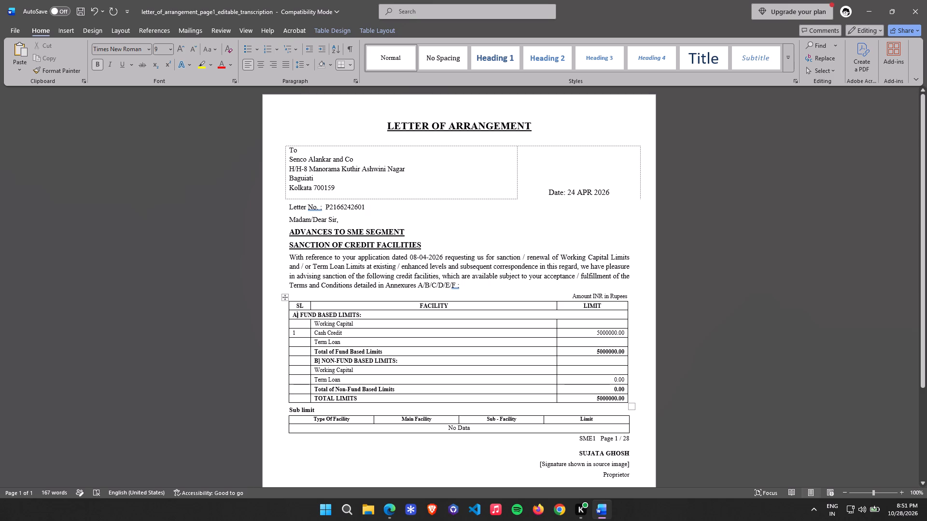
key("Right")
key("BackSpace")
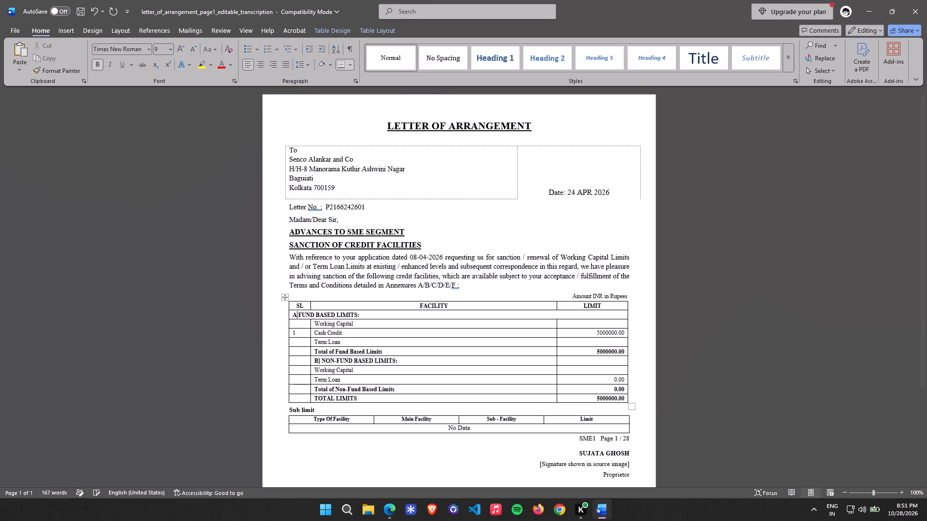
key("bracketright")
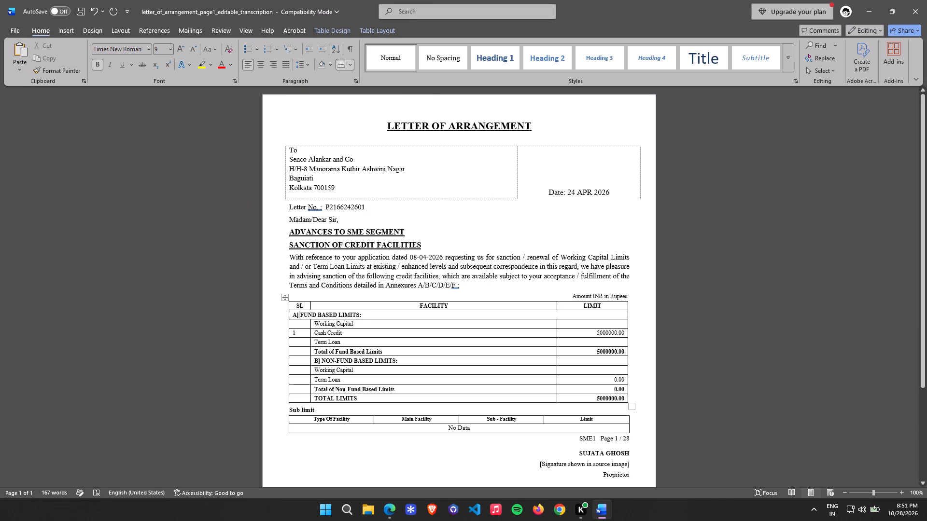
Set the text A] FUND BASED LIMITS: to font size 10.
left_click_drag(364, 316, 291, 317)
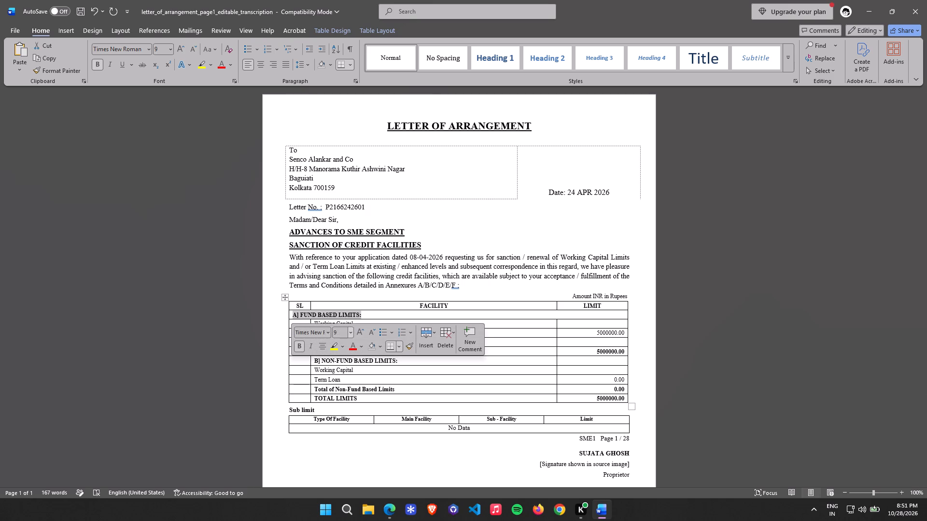
left_click(351, 333)
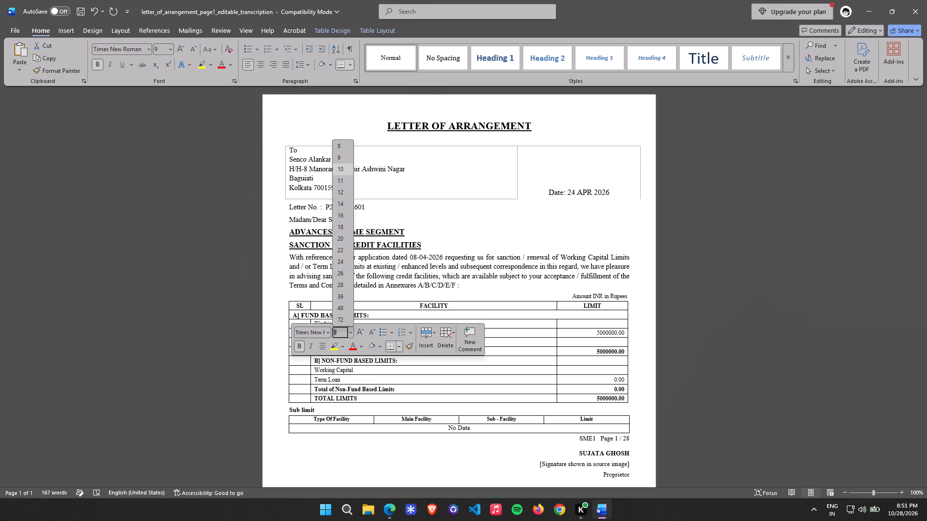
left_click(338, 170)
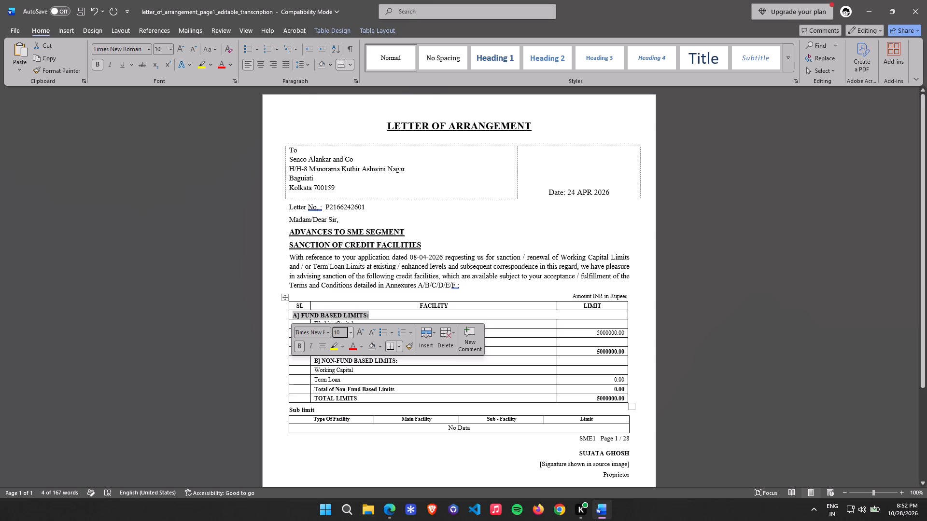
Merge the cells of the Working Capital row under A] FUND BASED LIMITS into one and left-align its text.
left_click(511, 318)
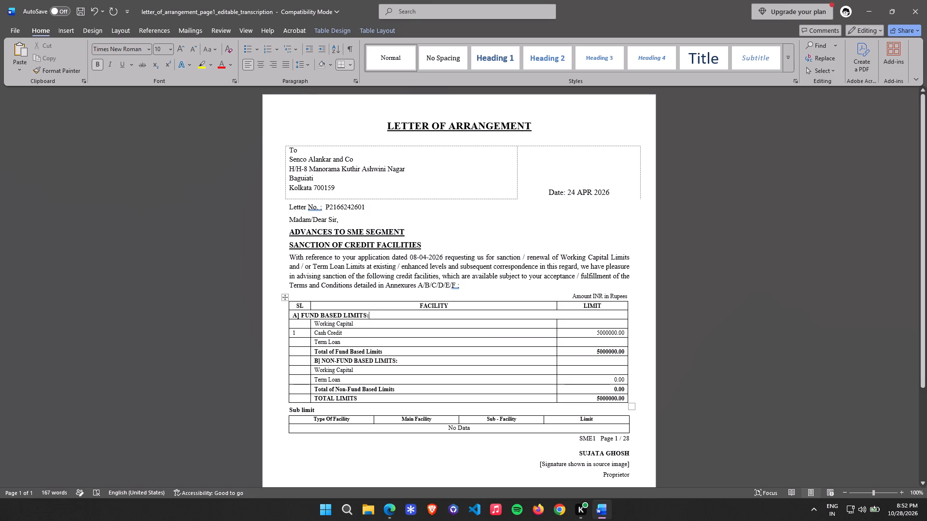
left_click_drag(300, 324, 337, 326)
left_click_drag(337, 326, 576, 324)
right_click(576, 324)
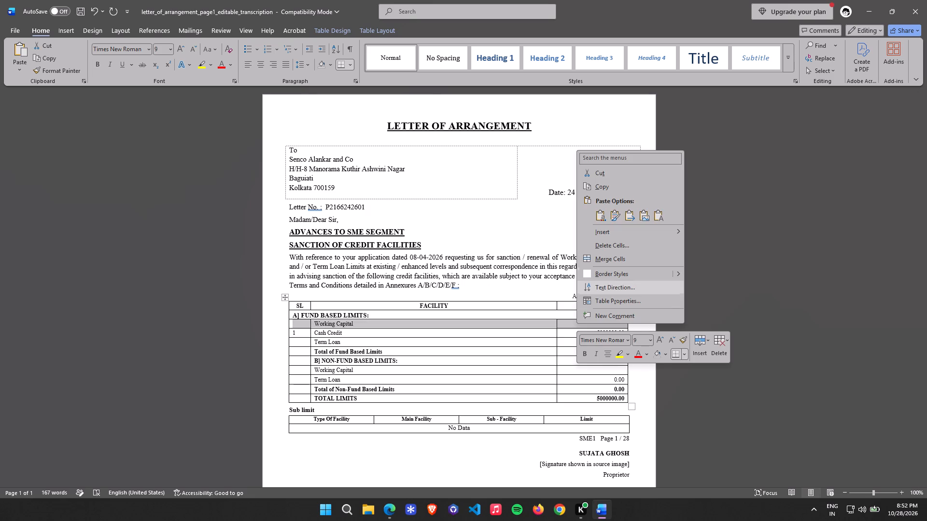
left_click(608, 257)
left_click(251, 65)
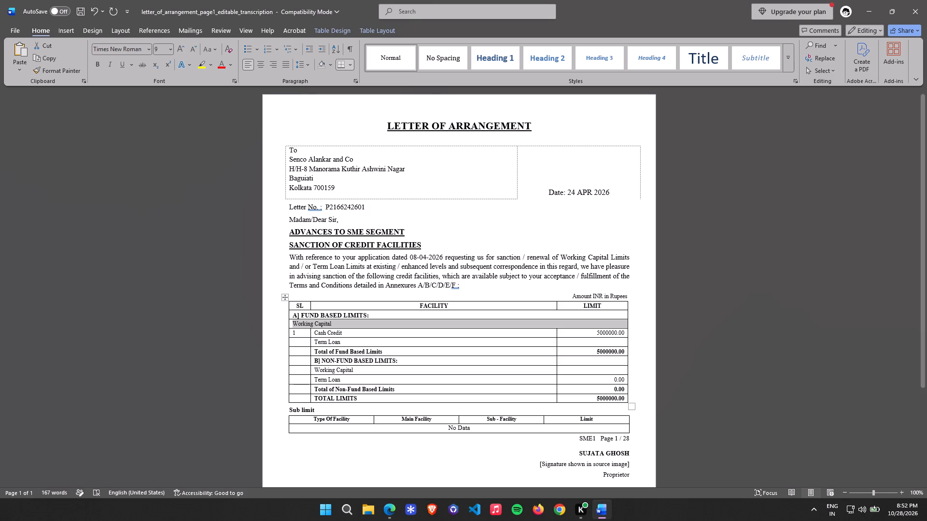
Make the merged Working Capital row under A] FUND BASED LIMITS bold at font size 10.
left_click(103, 65)
left_click(171, 47)
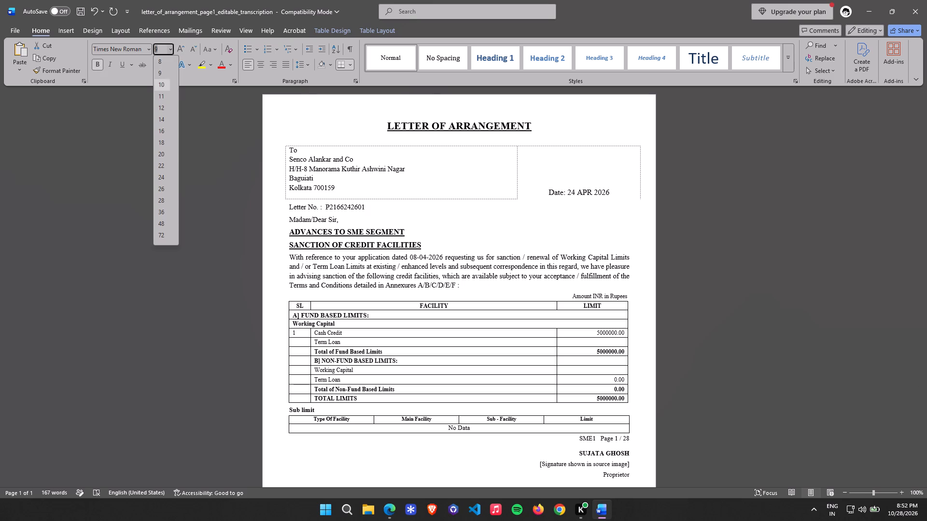
left_click(160, 86)
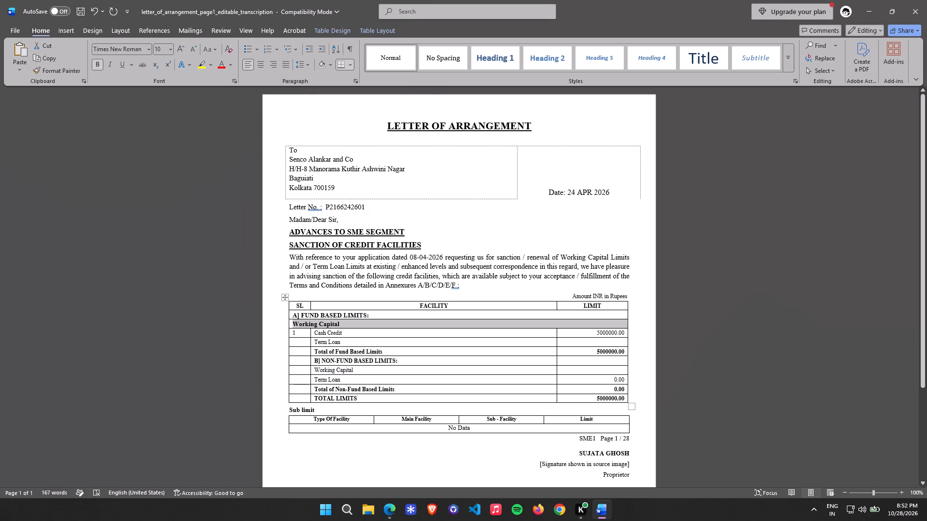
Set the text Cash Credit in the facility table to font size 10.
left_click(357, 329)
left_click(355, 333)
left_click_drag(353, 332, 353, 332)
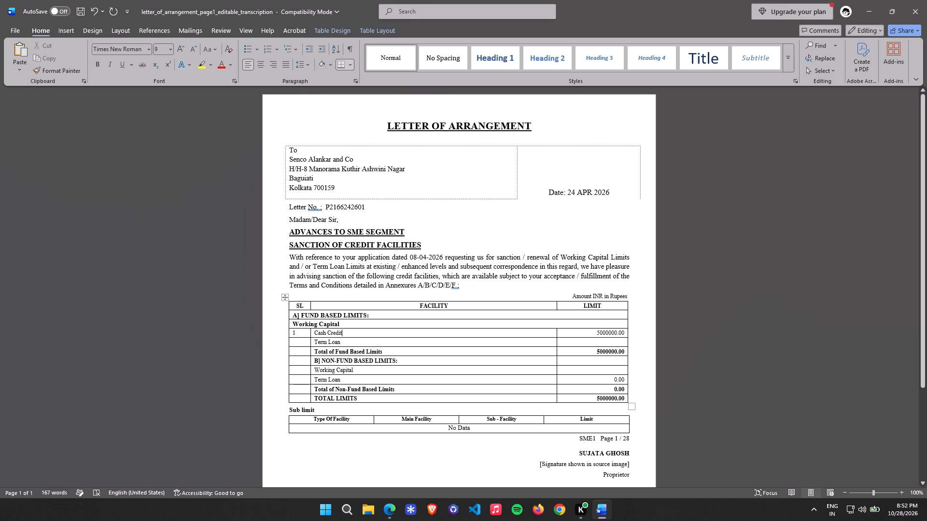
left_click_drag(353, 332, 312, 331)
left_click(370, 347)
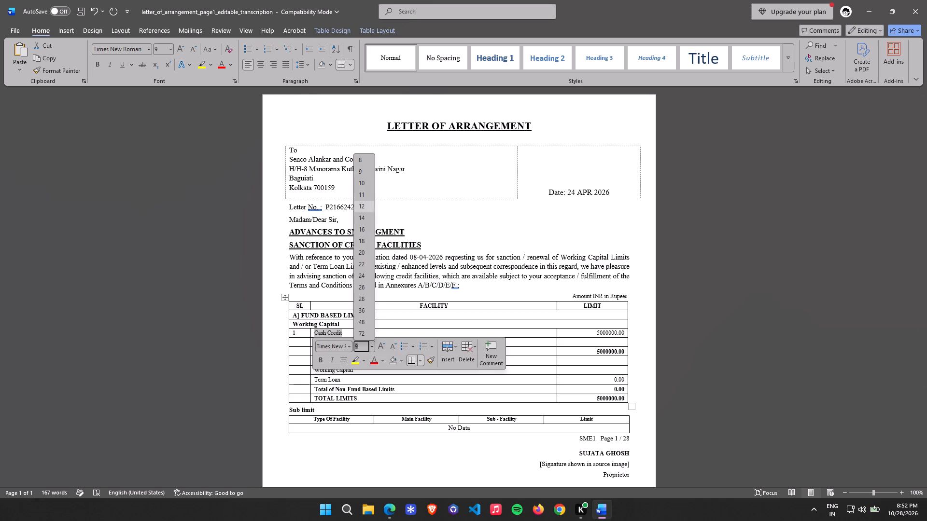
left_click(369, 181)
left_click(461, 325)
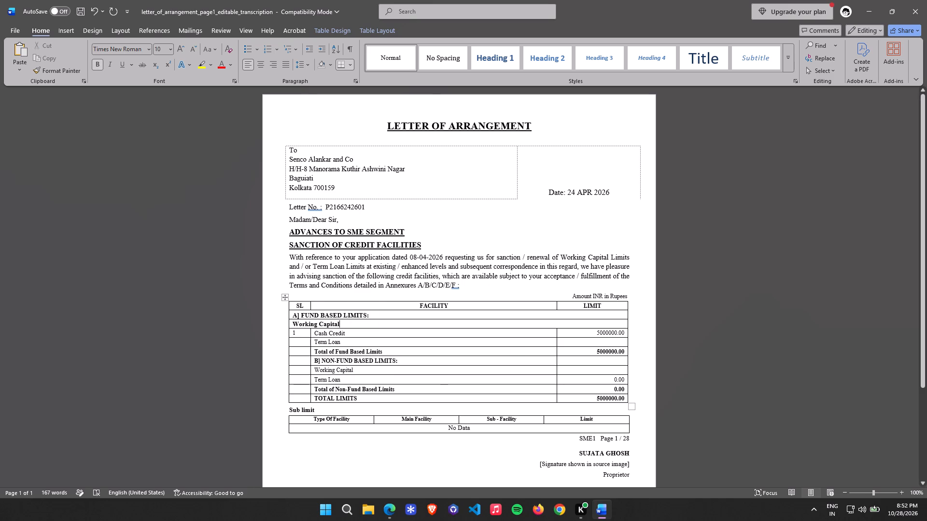
Set all text in the facility table to font size 10.
left_click(282, 296)
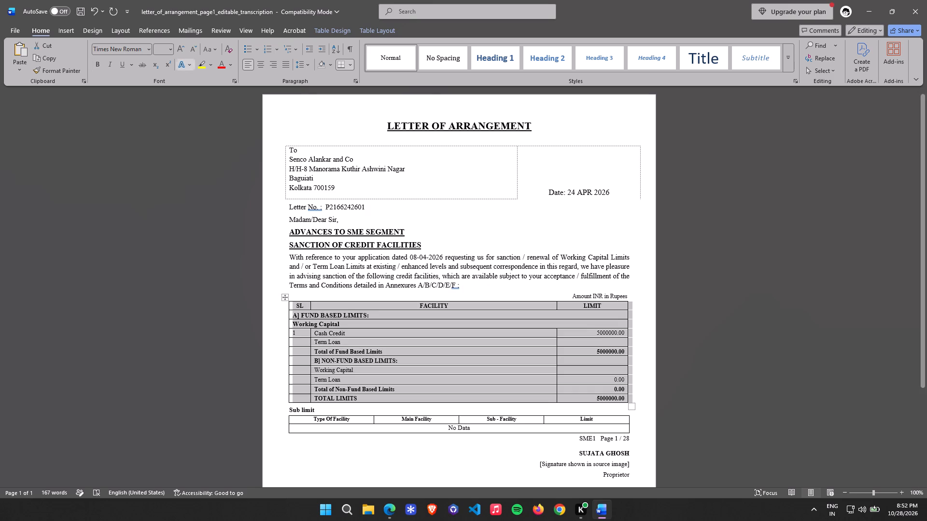
left_click(169, 54)
left_click(161, 84)
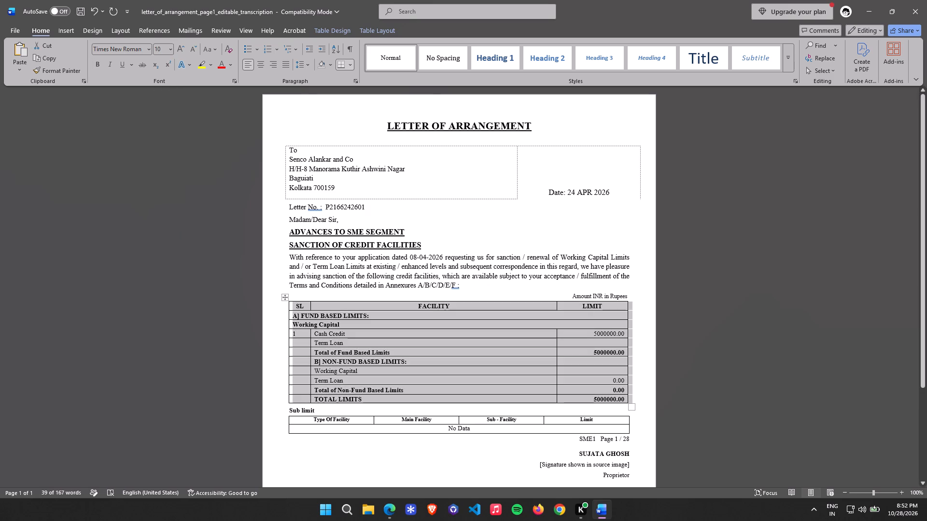
left_click(458, 369)
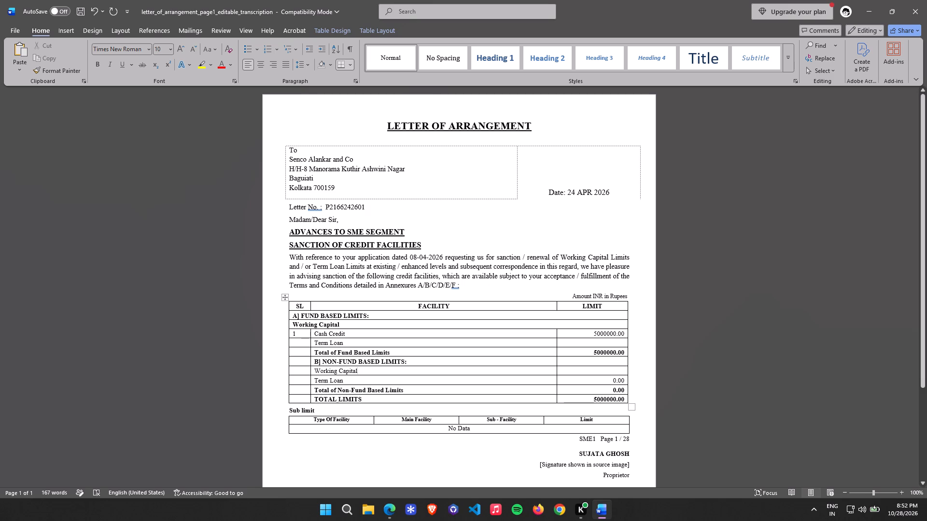
Merge the Term Loan row under A] FUND BASED LIMITS into one cell with bold, left-aligned text.
left_click_drag(299, 341, 336, 342)
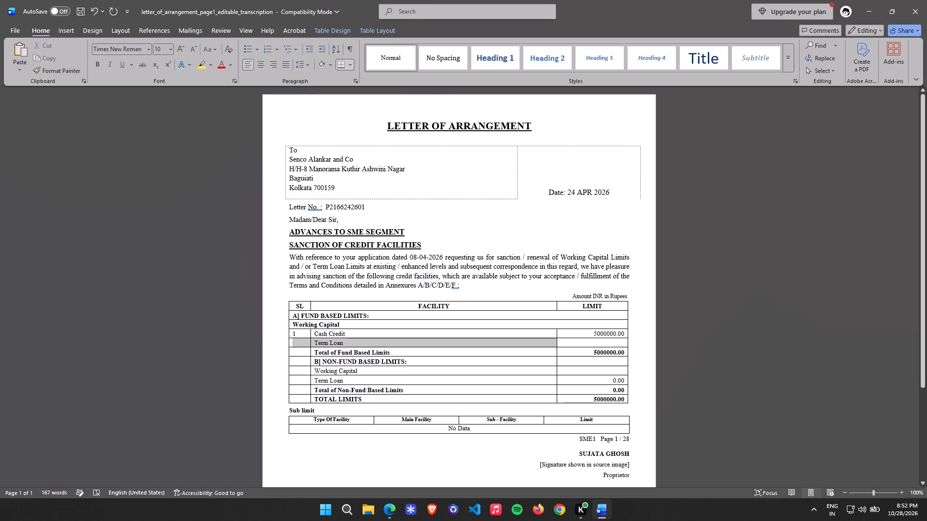
left_click_drag(336, 342, 412, 337)
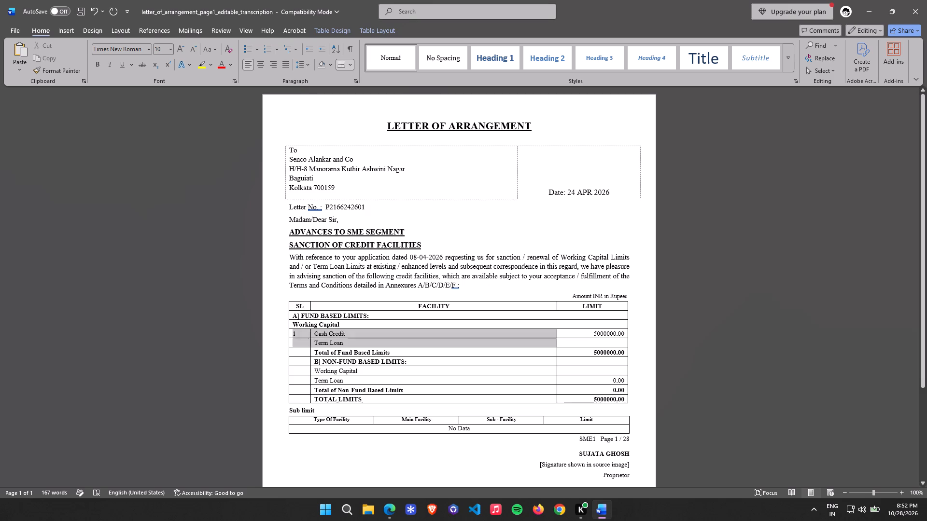
left_click_drag(412, 337, 566, 342)
right_click(522, 342)
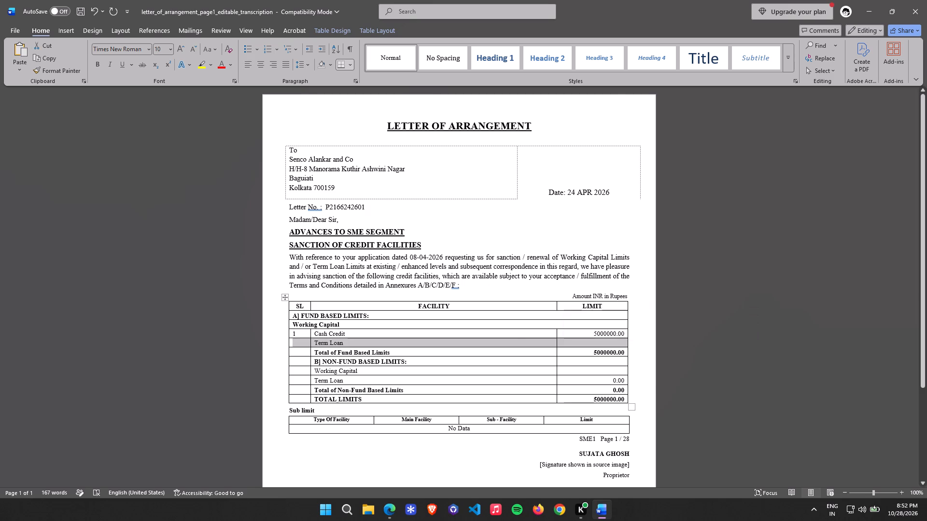
left_click(549, 282)
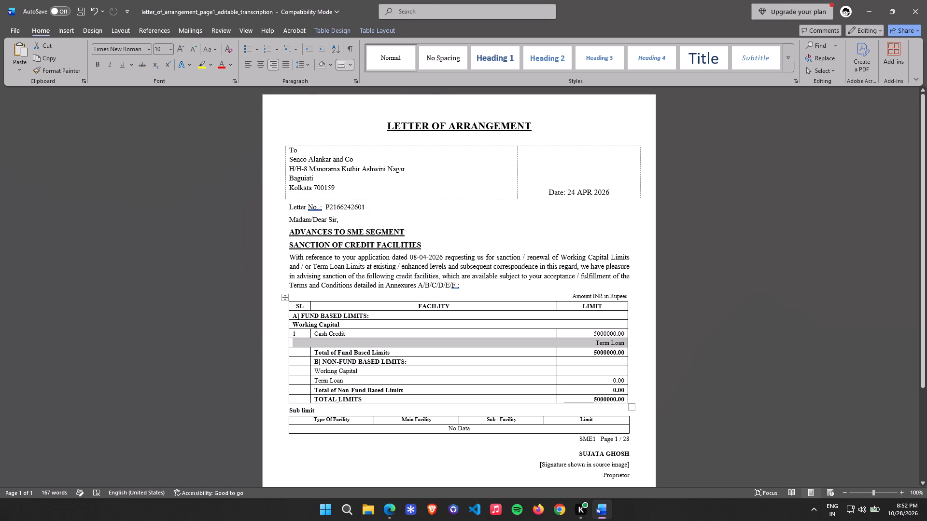
left_click(253, 62)
left_click(98, 64)
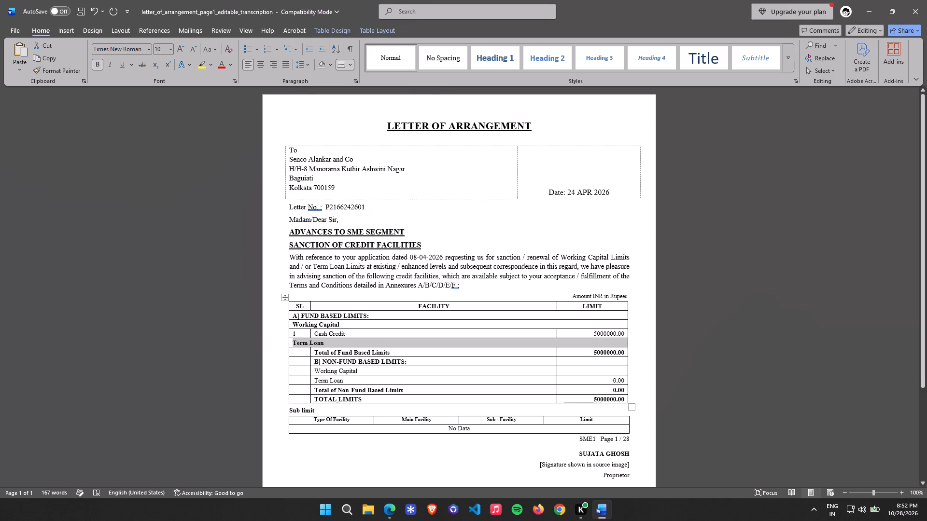
Merge the SL and FACILITY cells of the Total of Fund Based Limits row, leaving its LIMIT cell separate.
left_click_drag(412, 351, 317, 354)
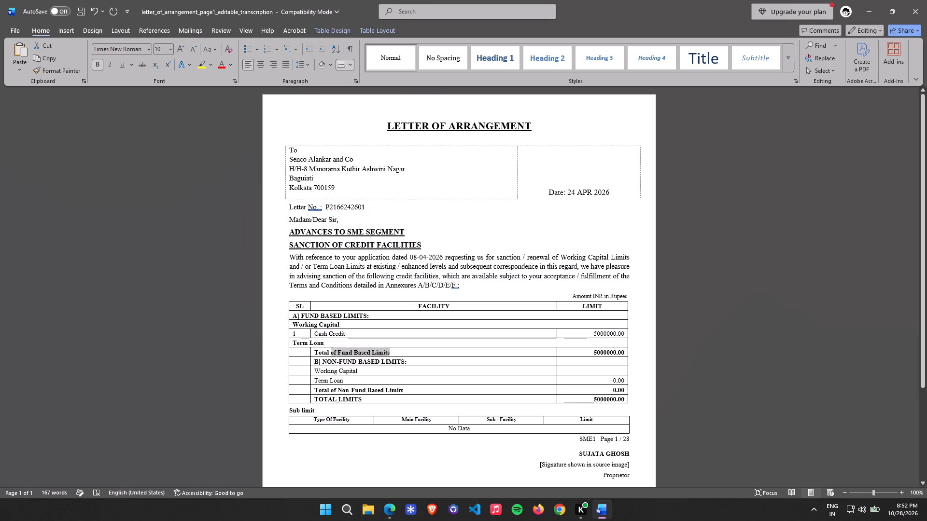
left_click_drag(317, 354, 297, 353)
right_click(320, 352)
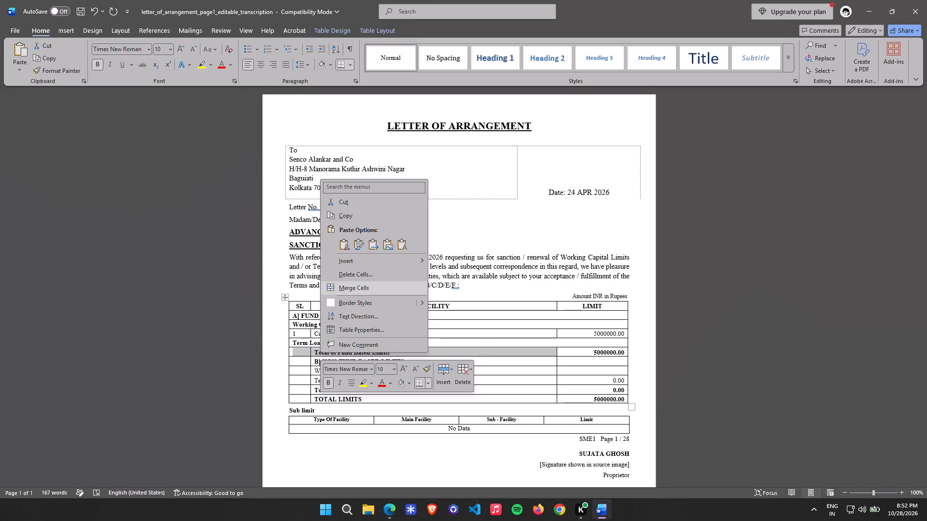
left_click(356, 288)
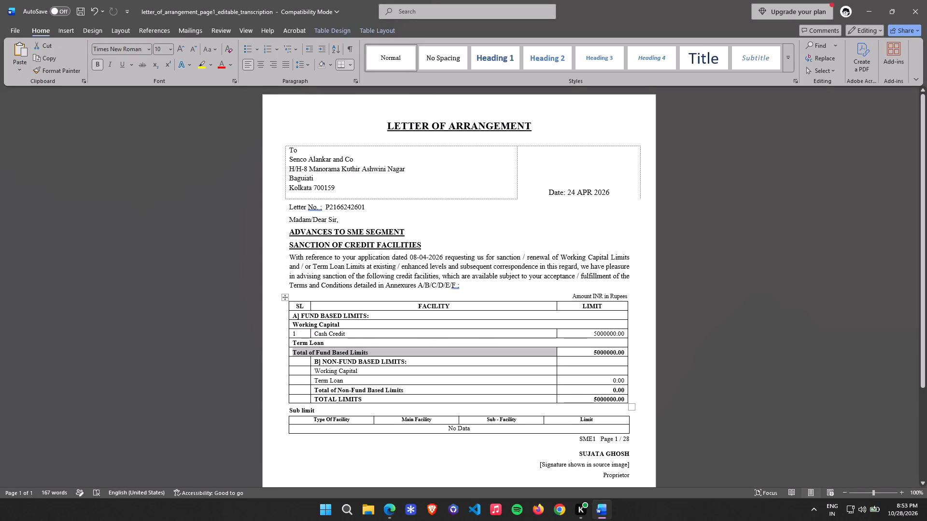
Merge the cells of the B] NON-FUND BASED LIMITS row into one and left-align its text.
left_click_drag(417, 361, 301, 360)
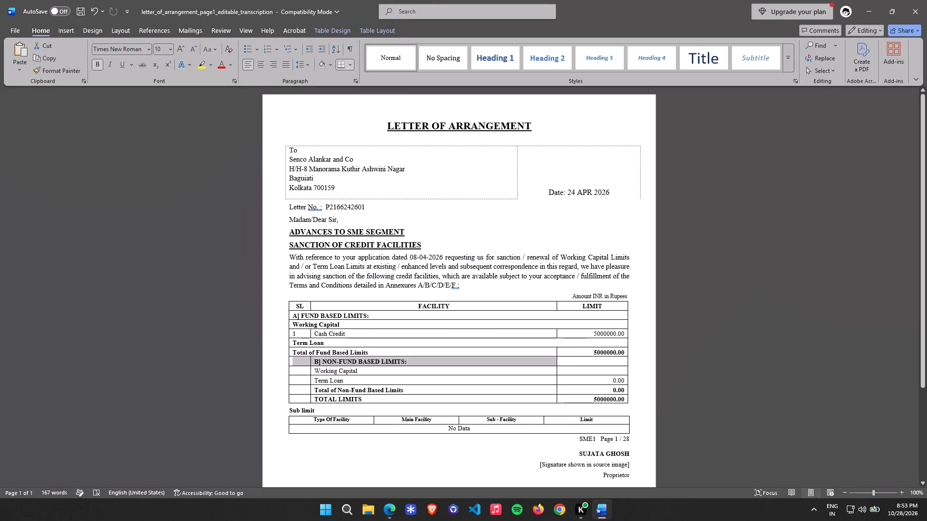
left_click_drag(301, 360, 396, 364)
left_click_drag(585, 362, 296, 362)
right_click(382, 359)
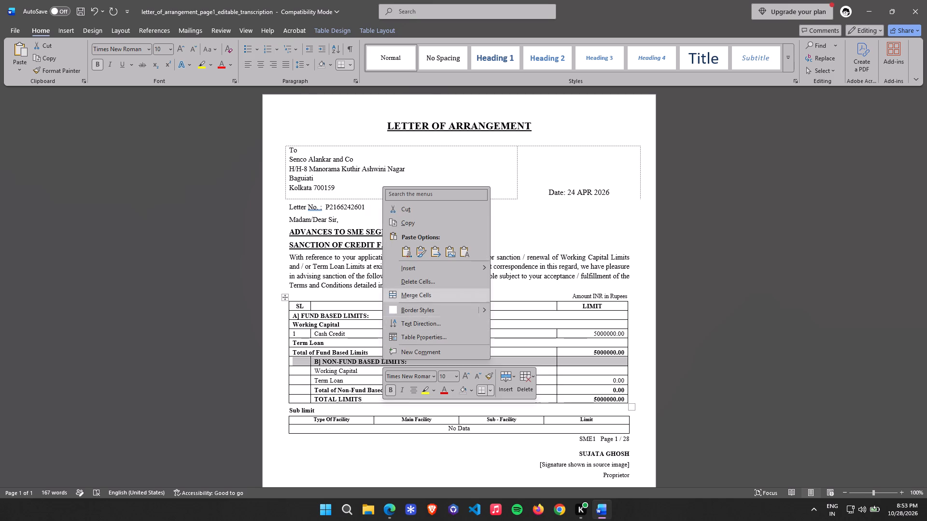
left_click(414, 299)
left_click(249, 62)
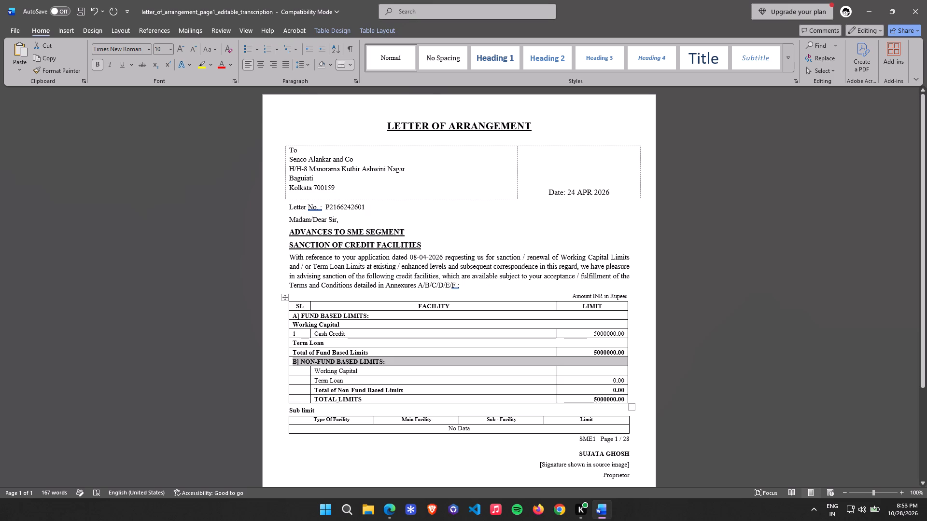
Merge the Working Capital row under B] NON-FUND BASED LIMITS into one cell with bold, left-aligned text.
left_click_drag(296, 369, 560, 370)
right_click(560, 370)
right_click(560, 370)
left_click(587, 308)
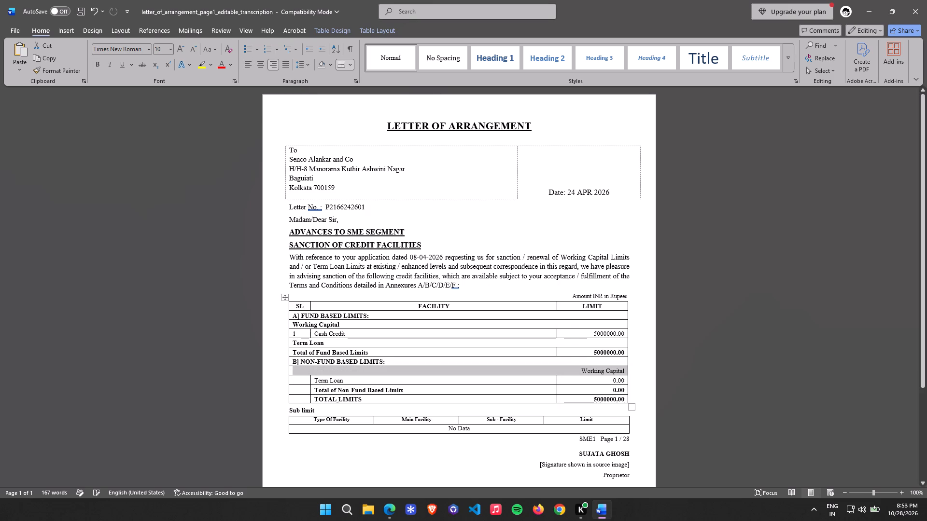
left_click(247, 69)
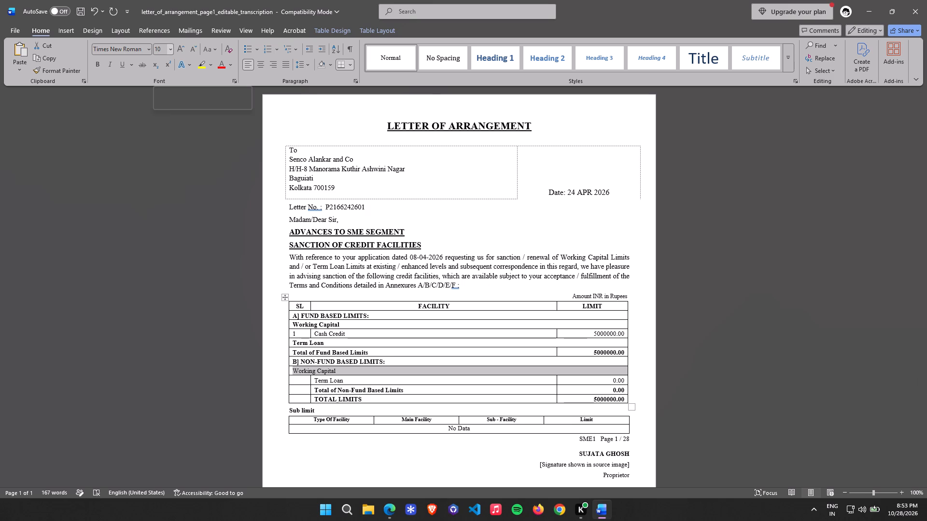
left_click(98, 70)
left_click(98, 68)
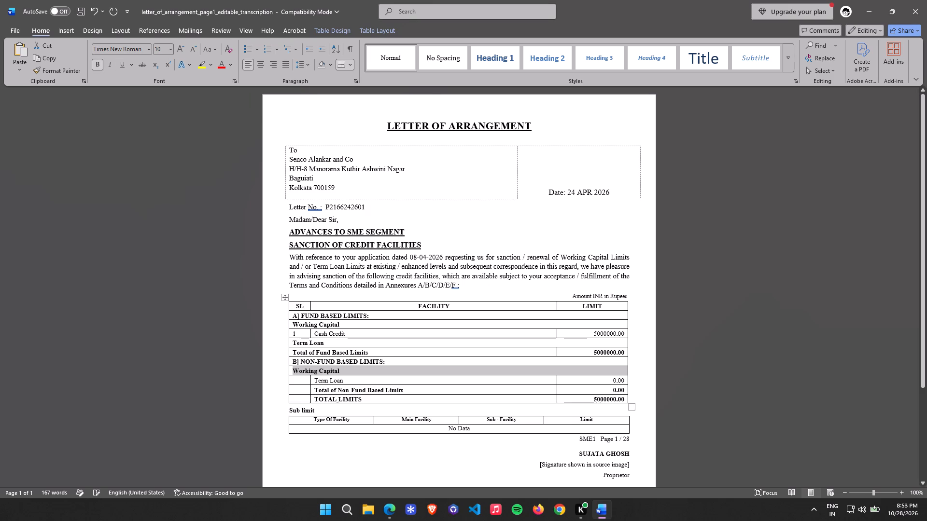
Merge the three cells of the Term Loan row under B] NON-FUND BASED LIMITS into one.
left_click_drag(303, 380, 334, 379)
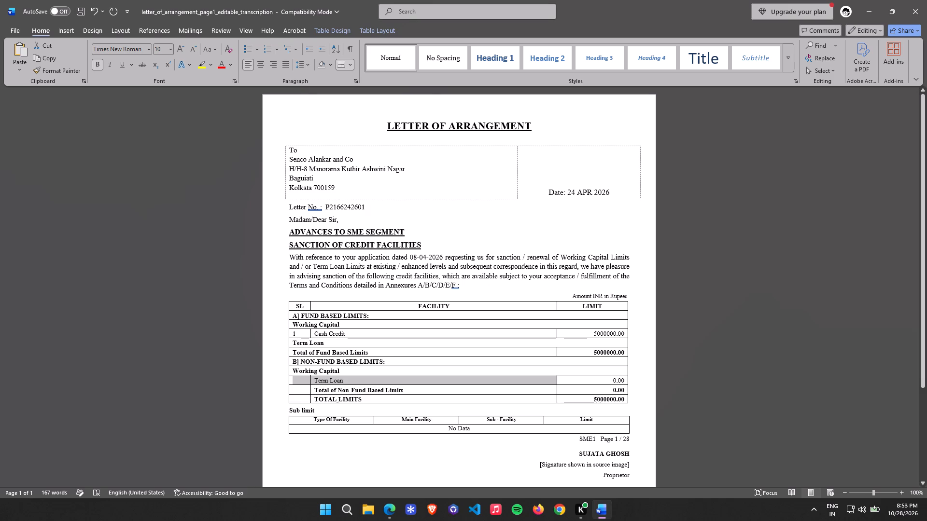
left_click_drag(334, 379, 363, 383)
left_click_drag(363, 383, 574, 378)
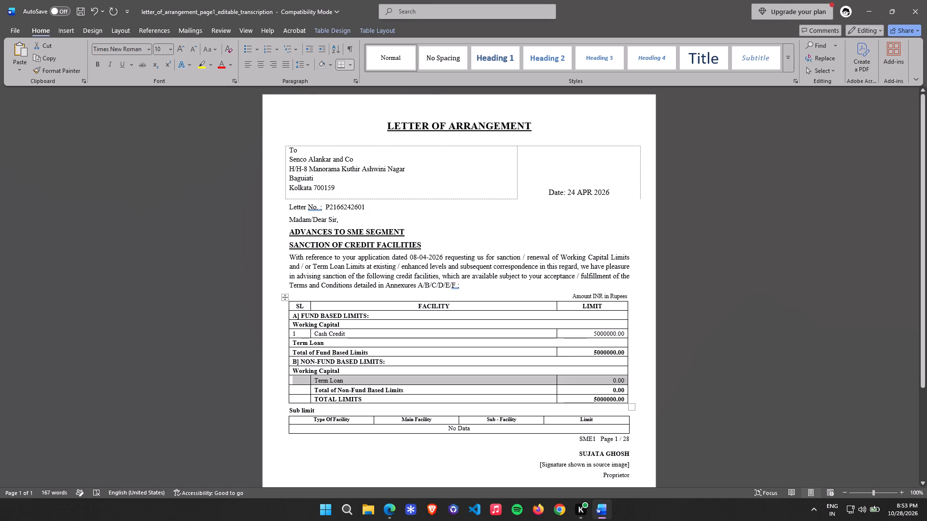
right_click(451, 381)
left_click(474, 310)
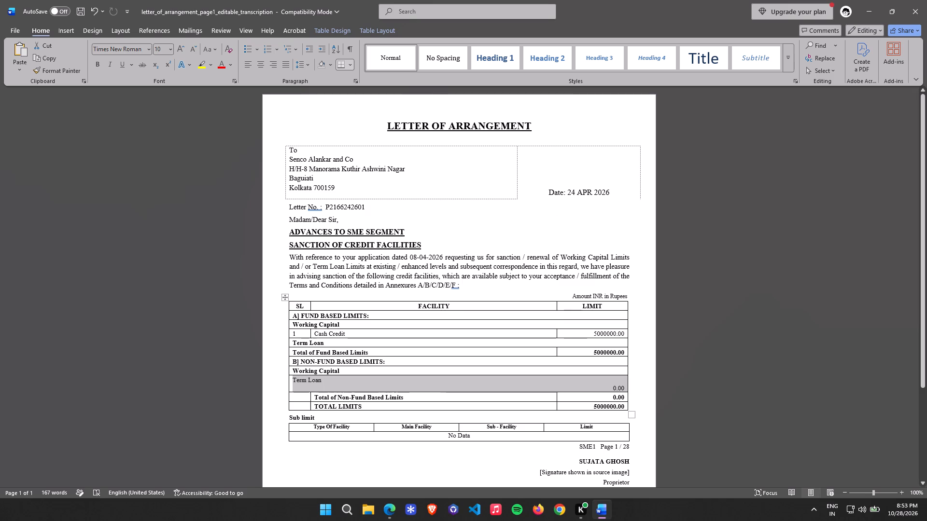
Delete the 0.00 amount and its extra line from the merged Term Loan row under B] NON-FUND BASED LIMITS.
left_click(613, 382)
left_click(624, 390)
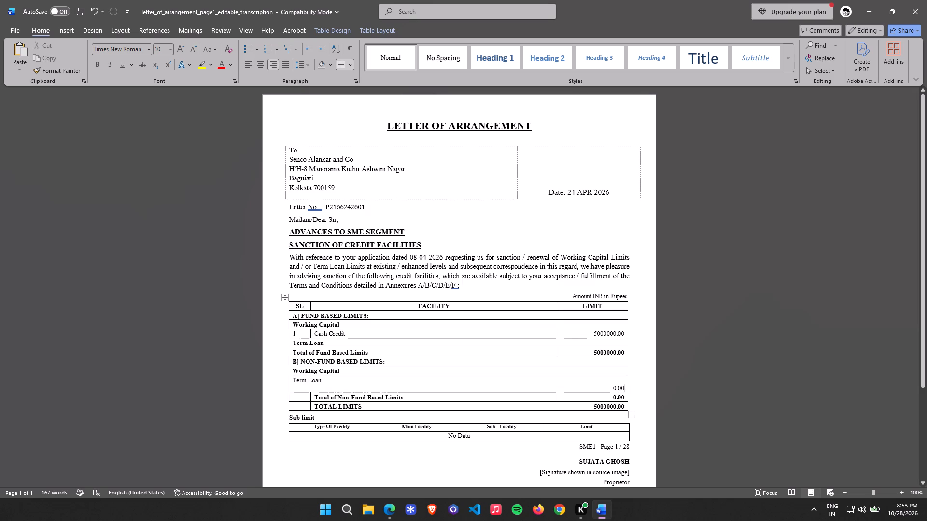
key("BackSpace")
key("BackSpace")
key("BackSpace")
key("BackSpace")
key("BackSpace")
key("BackSpace")
key("BackSpace")
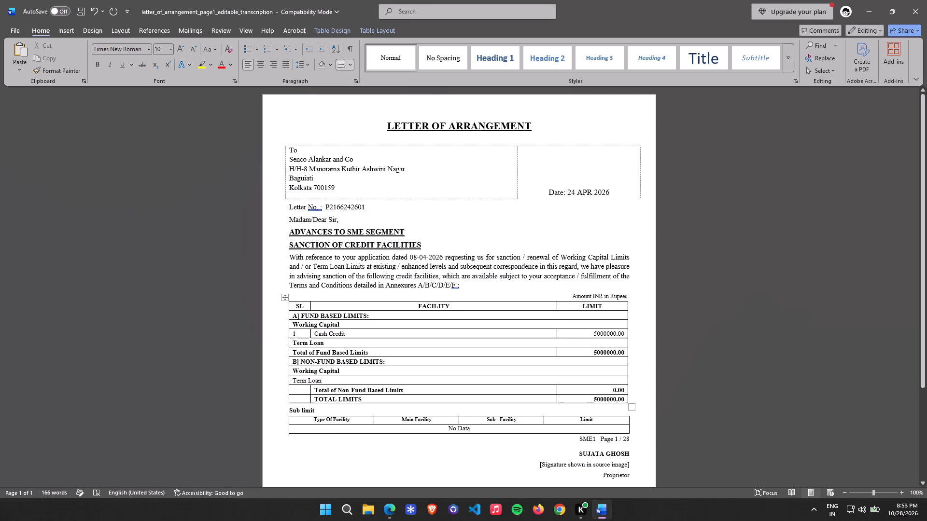
Make the Term Loan text under B] NON-FUND BASED LIMITS bold.
left_click_drag(322, 381, 284, 382)
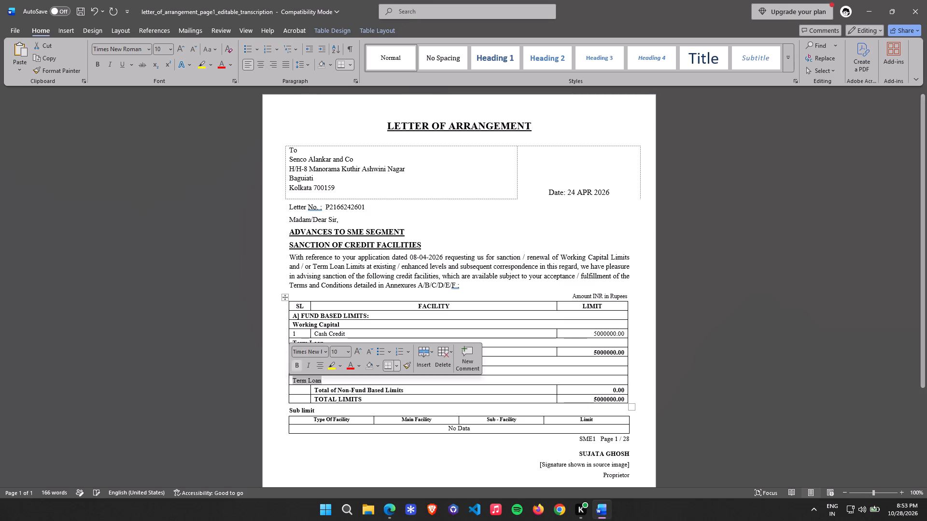
left_click(297, 370)
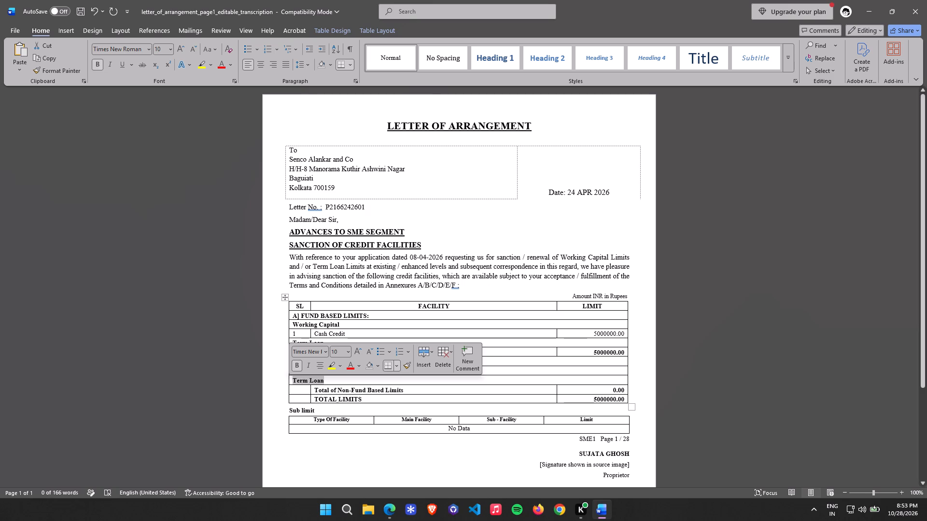
Merge the empty SL cell with the Total of Non-Fund Based Limits cell in the facility table.
left_click(400, 396)
left_click_drag(415, 391, 296, 389)
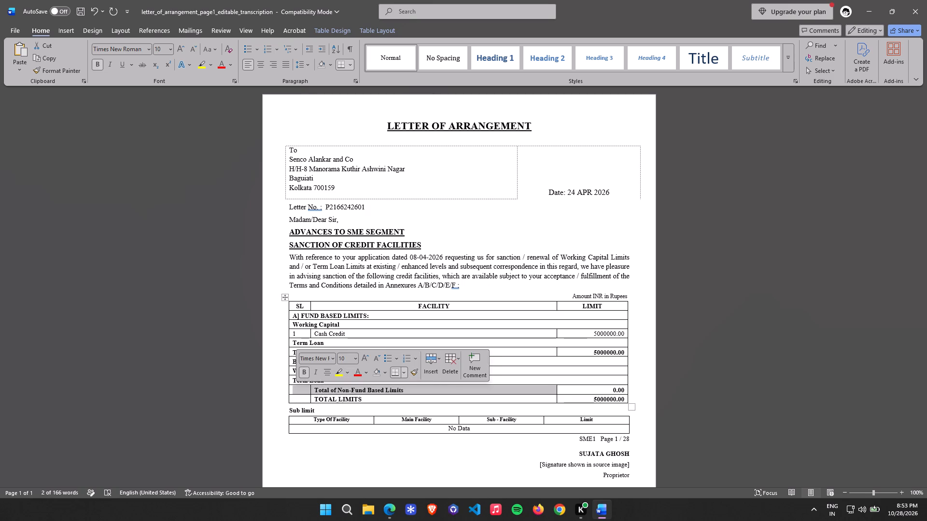
right_click(365, 390)
left_click(394, 325)
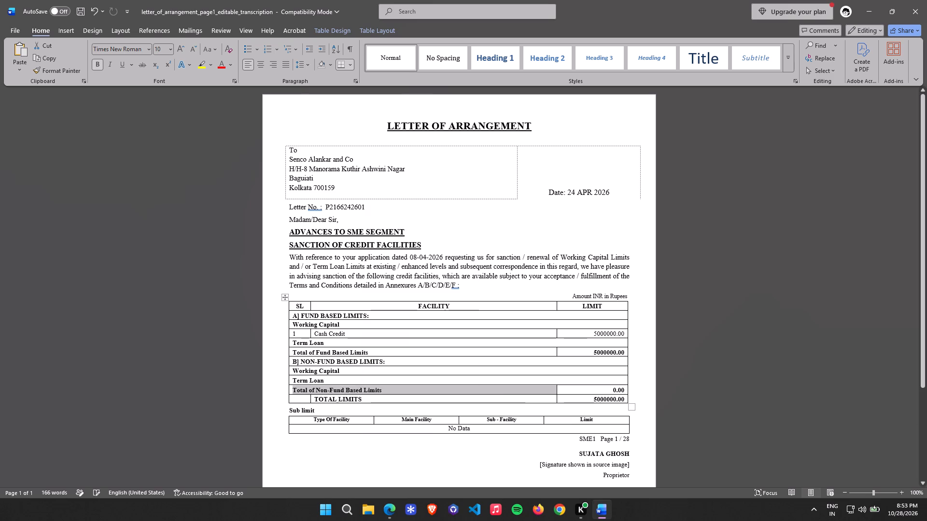
Merge the empty SL cell with the TOTAL LIMITS cell in the last row of the facility table.
left_click_drag(370, 397, 303, 398)
right_click(303, 398)
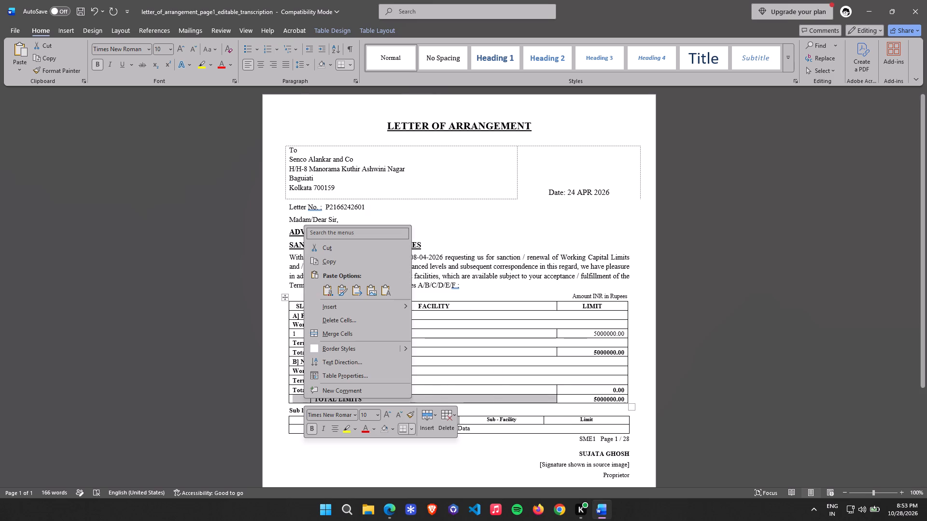
left_click(336, 336)
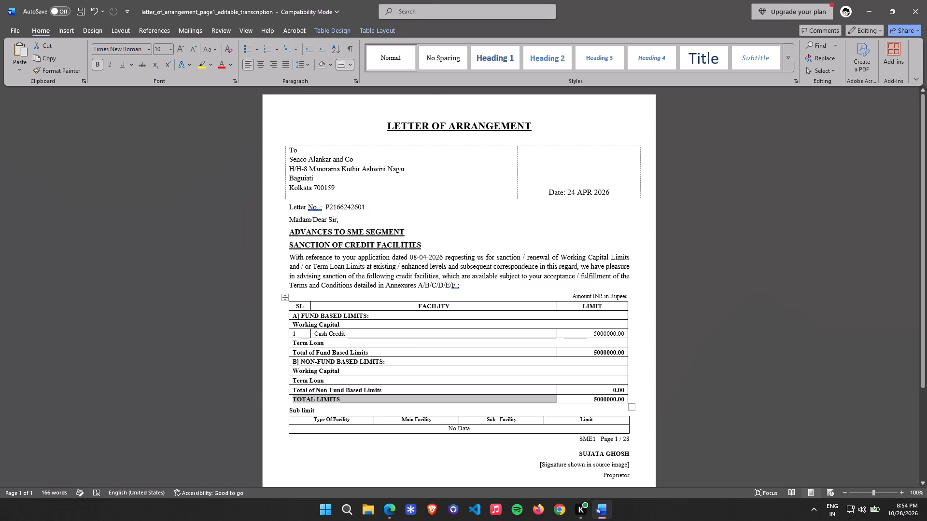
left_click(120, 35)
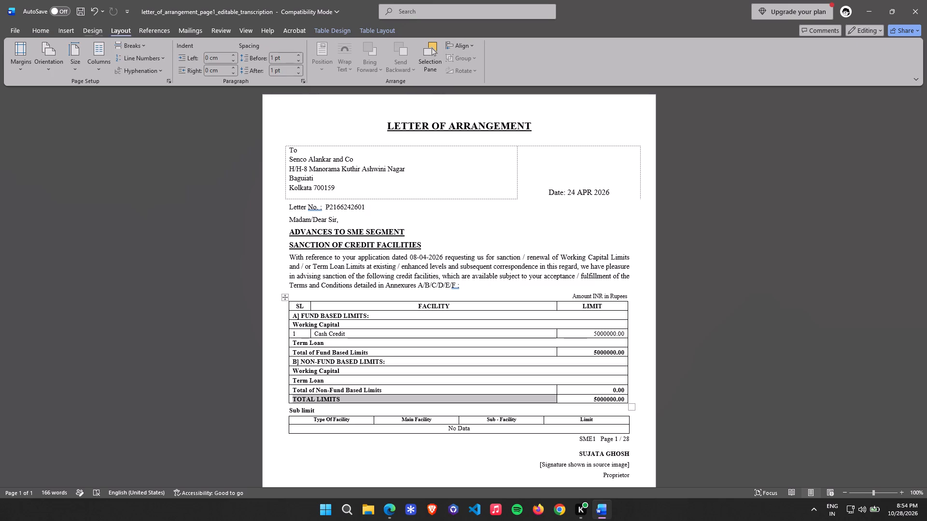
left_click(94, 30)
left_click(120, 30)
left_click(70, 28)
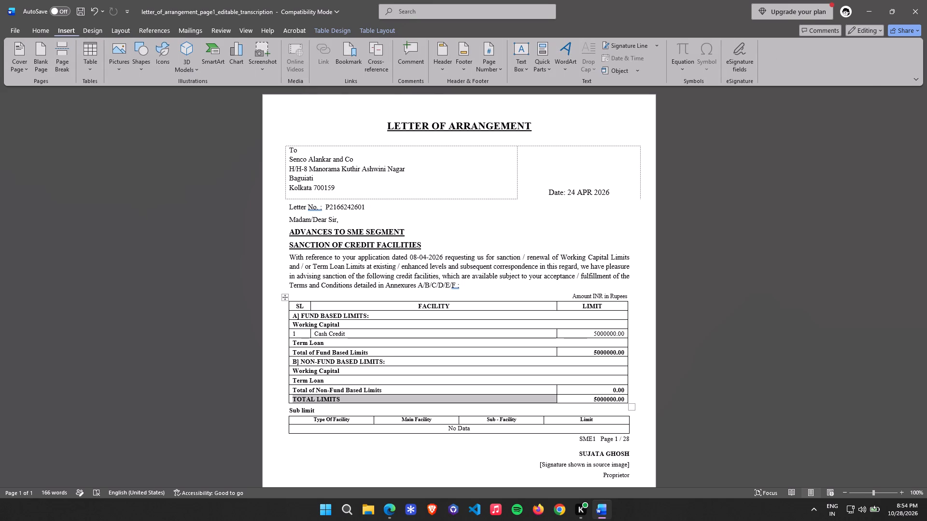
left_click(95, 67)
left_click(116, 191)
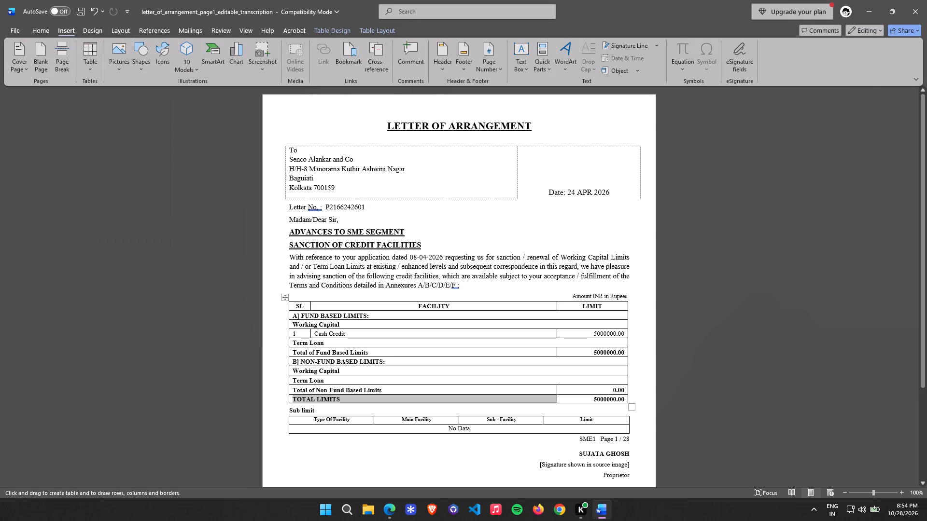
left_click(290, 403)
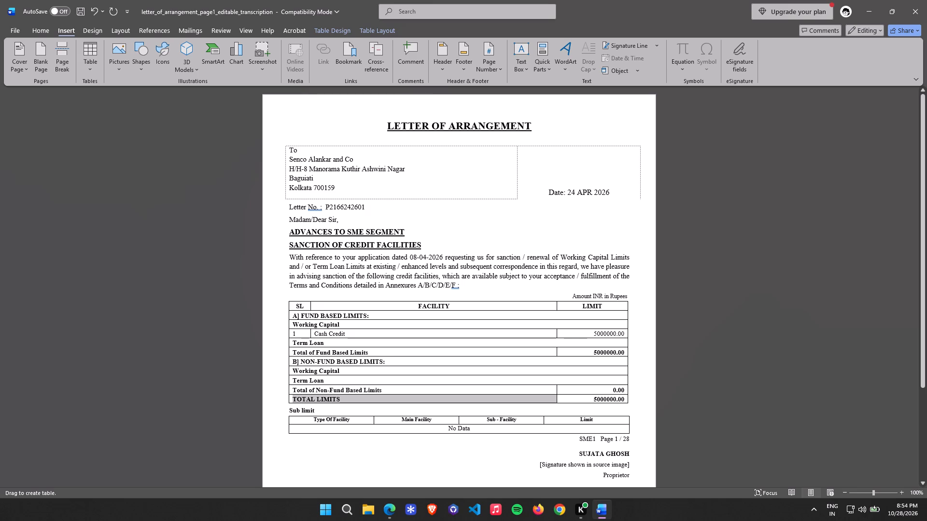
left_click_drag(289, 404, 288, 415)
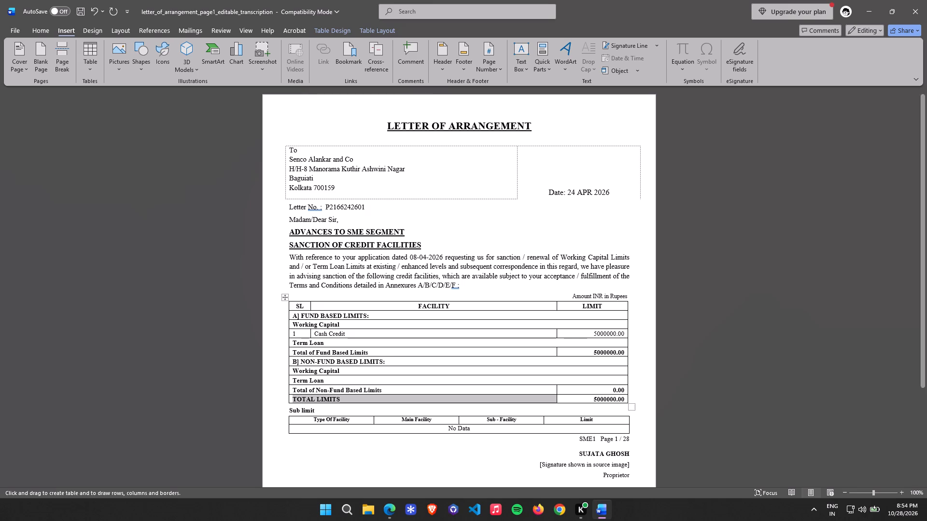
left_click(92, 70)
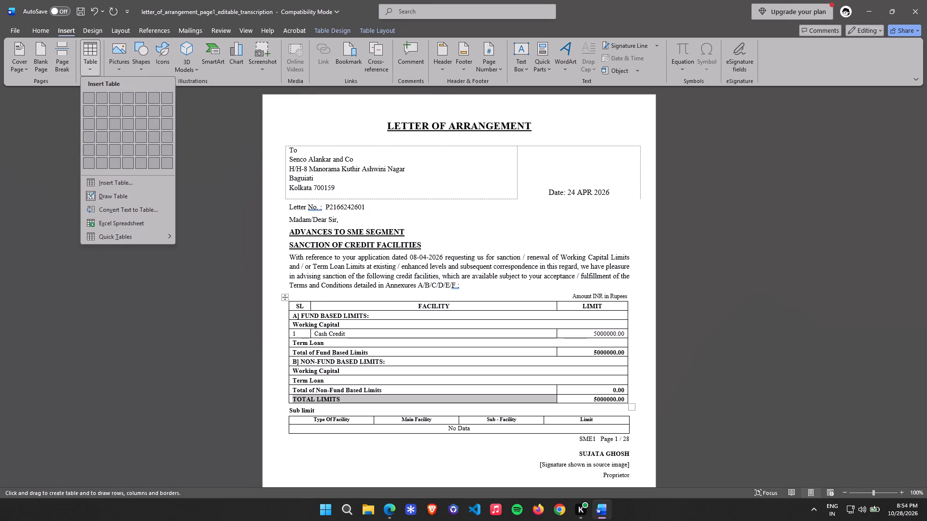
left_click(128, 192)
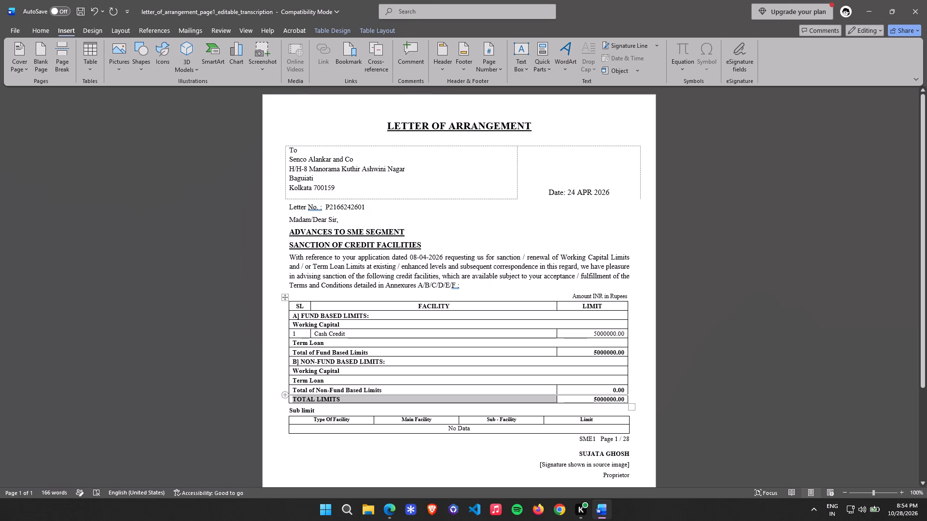
Select the whole facility table and insert eleven blank rows below the TOTAL LIMITS row.
left_click(286, 296)
right_click(286, 296)
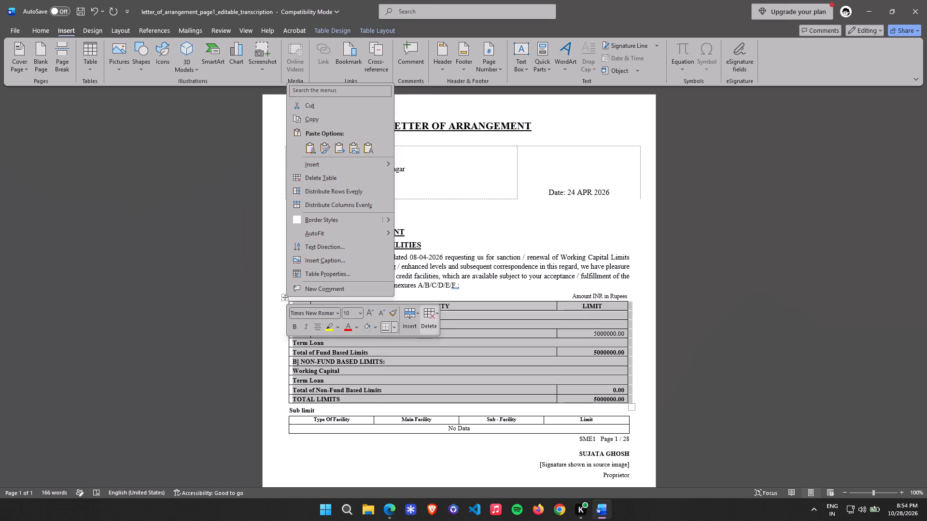
left_click(408, 325)
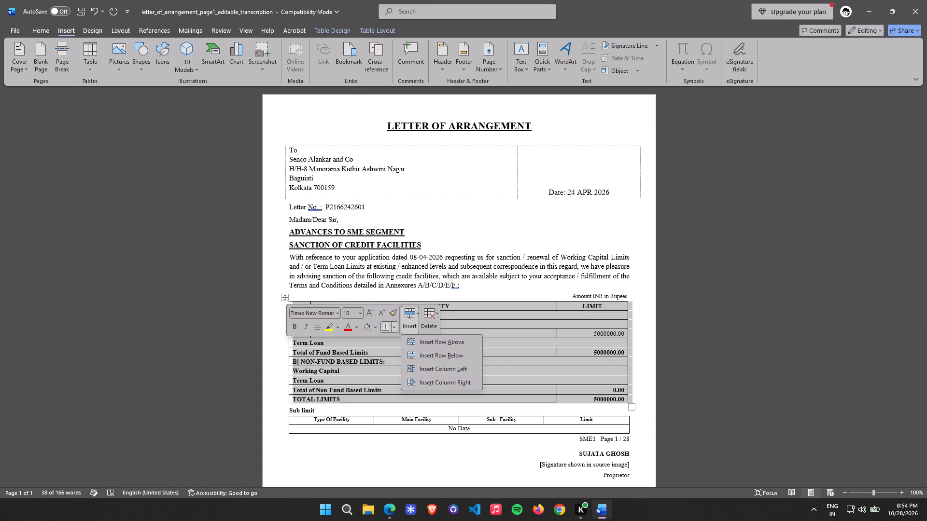
left_click(428, 351)
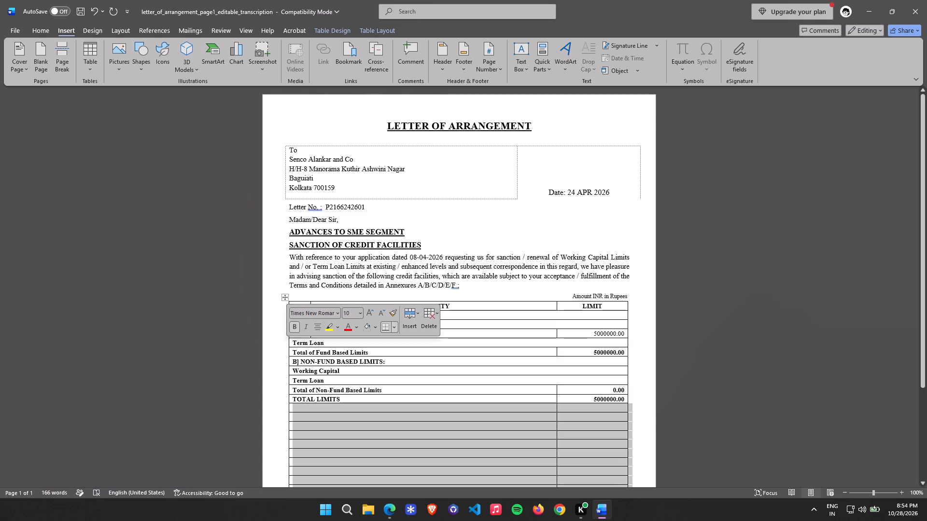
Delete ten of the blank rows with cells shifted left, keeping only the first one below TOTAL LIMITS.
scroll(421, 339, "down", 5)
left_click(428, 382)
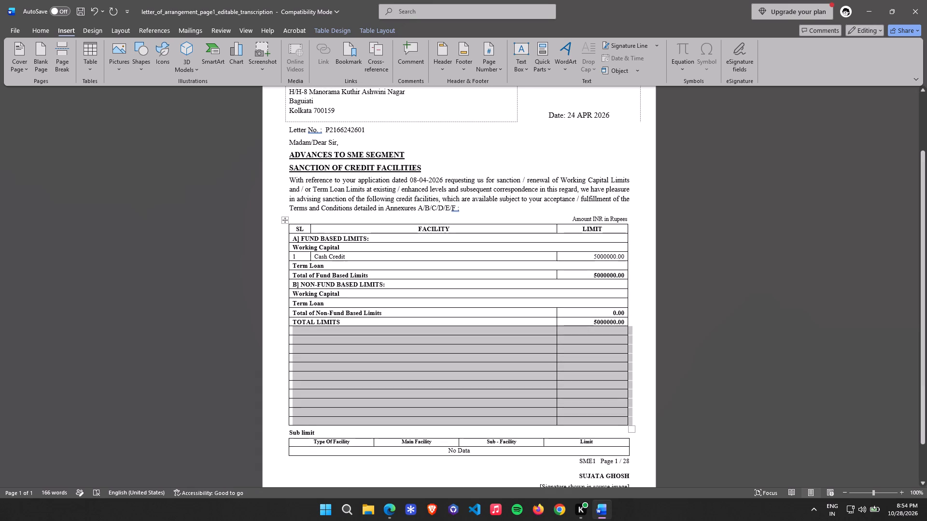
left_click_drag(294, 339, 469, 391)
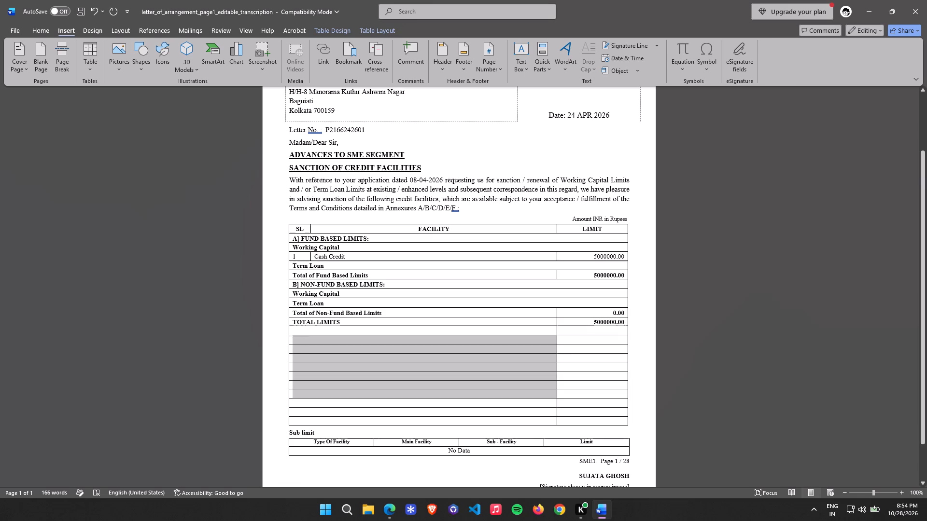
left_click_drag(469, 391, 576, 416)
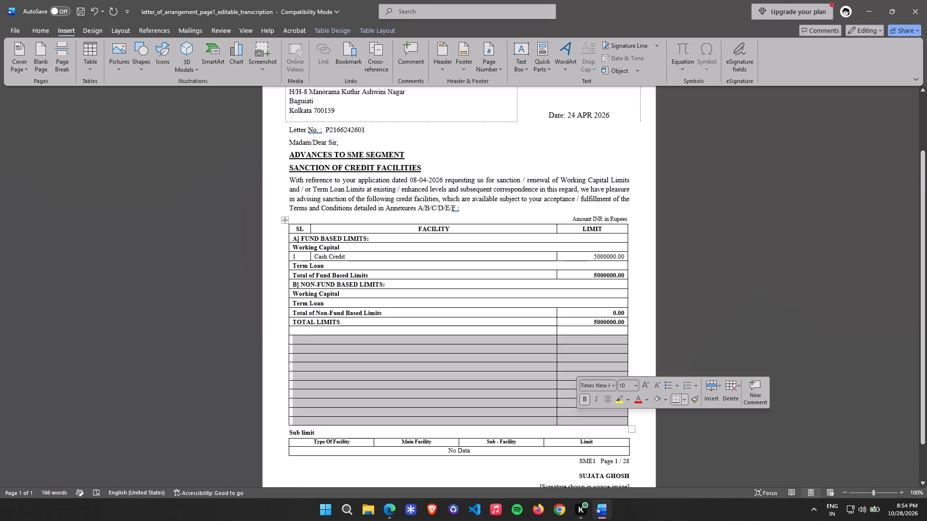
left_click(730, 389)
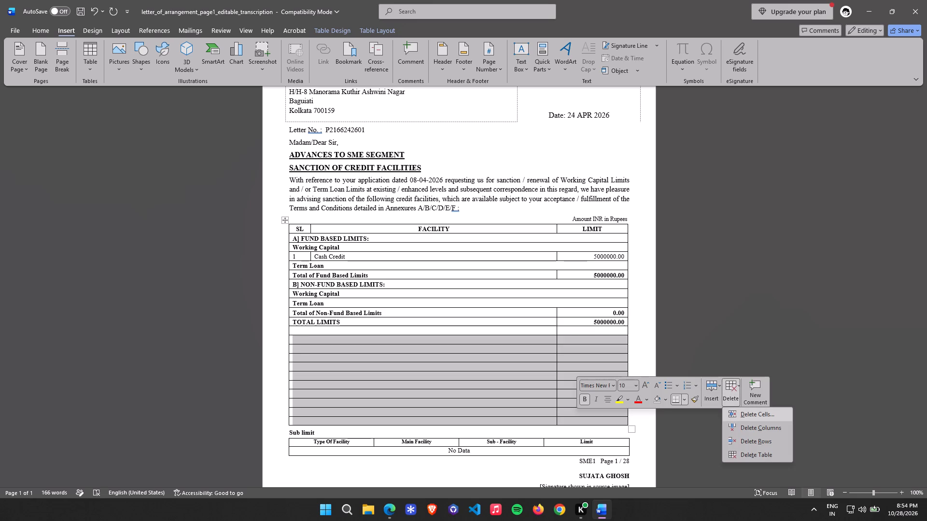
left_click(743, 411)
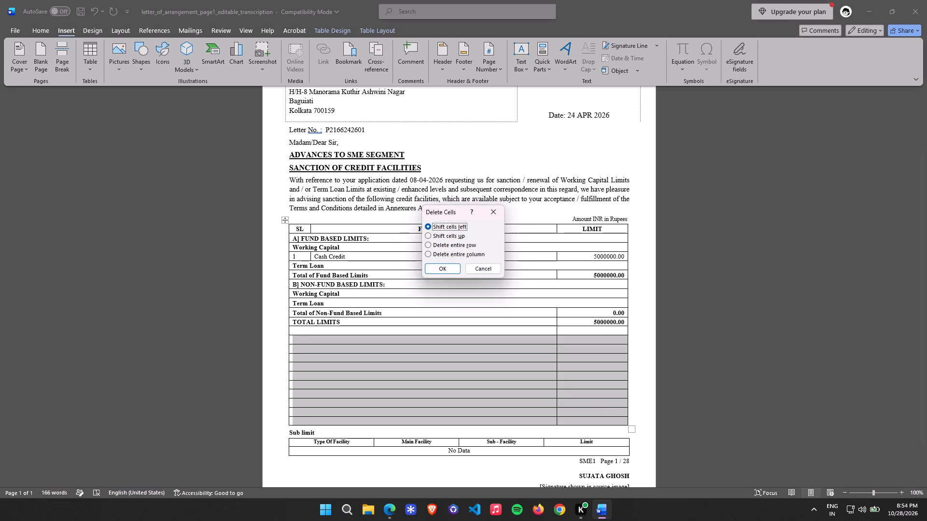
left_click(457, 270)
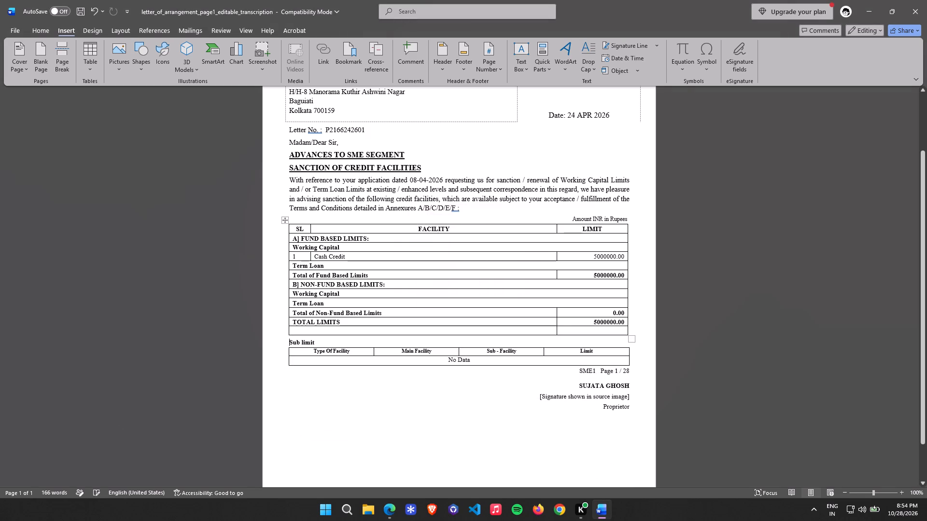
Move the Sub limit heading into the blank row below TOTAL LIMITS and remove the extra line in that cell.
left_click_drag(317, 340, 290, 338)
left_click_drag(290, 338, 289, 339)
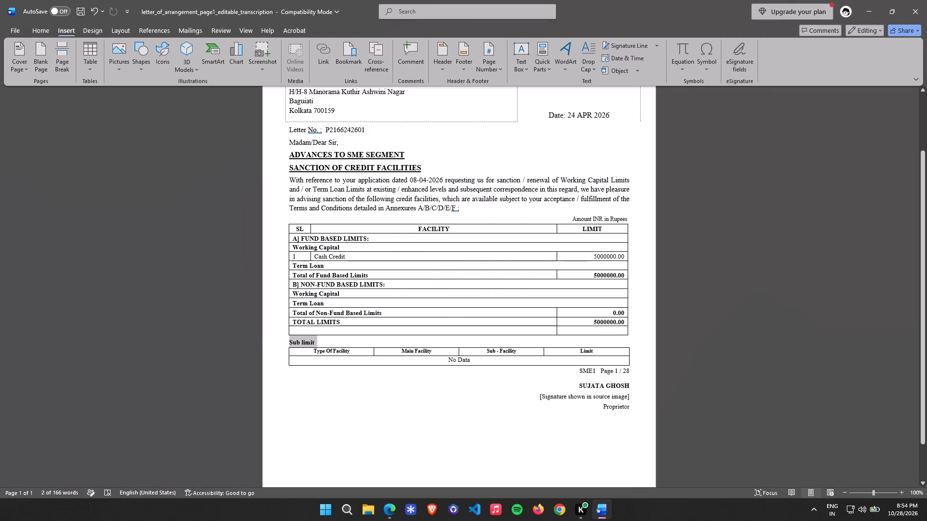
key("ctrl+c")
key("BackSpace")
key("BackSpace")
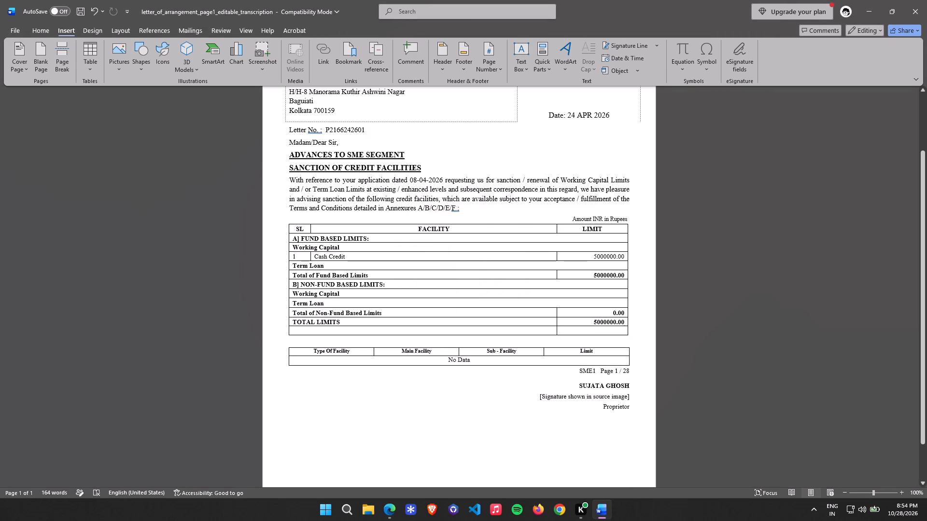
key("BackSpace")
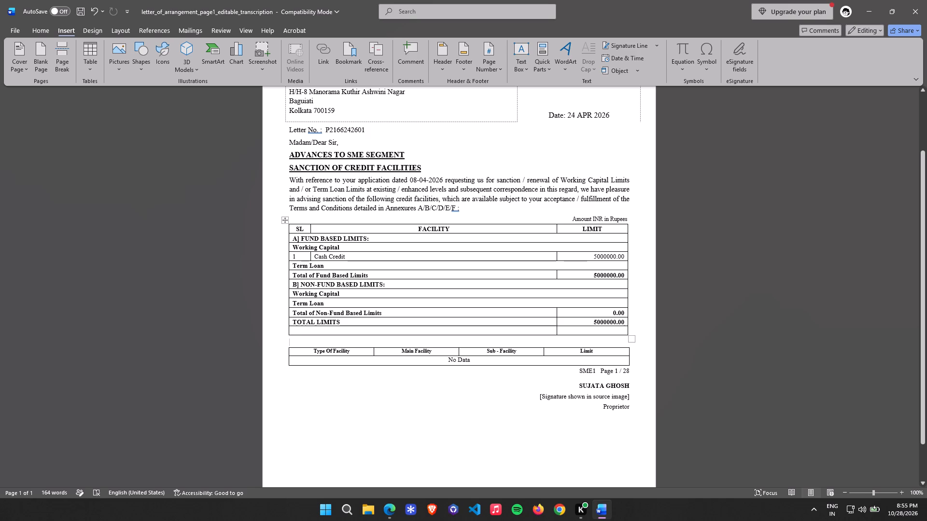
left_click(301, 330)
key("ctrl+v")
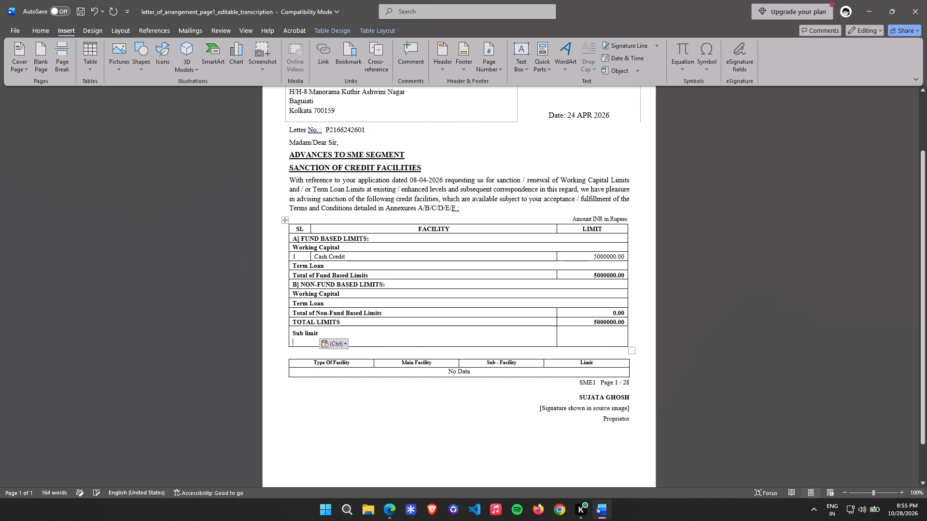
key("BackSpace")
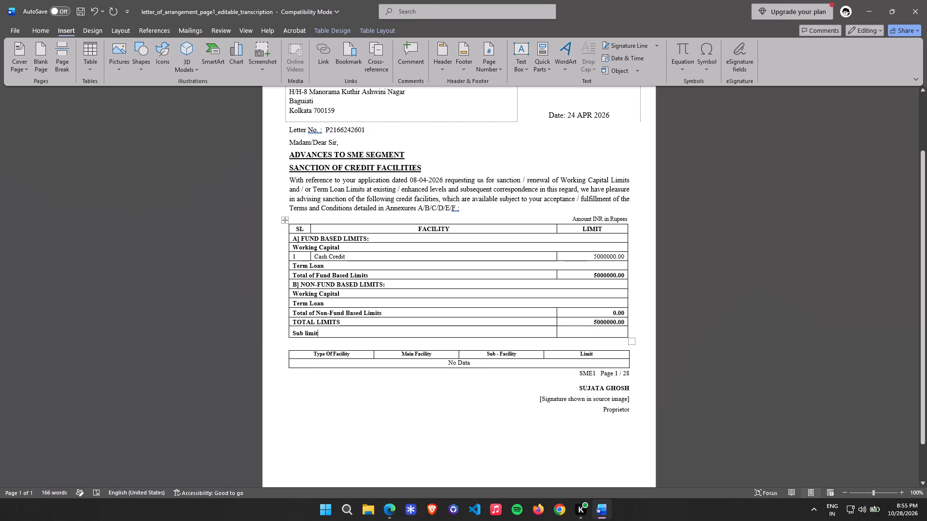
Insert two blank rows below the Sub limit row in the facility table.
right_click(370, 333)
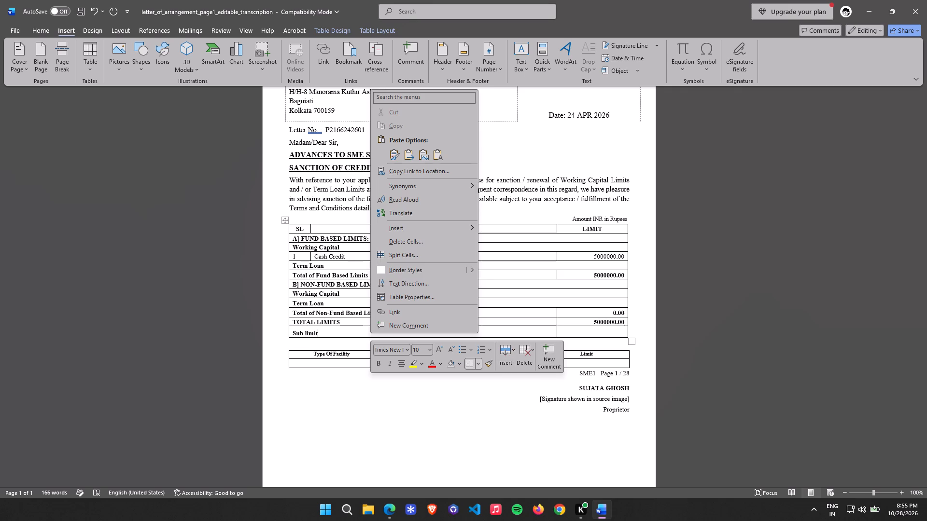
left_click(507, 359)
left_click(536, 389)
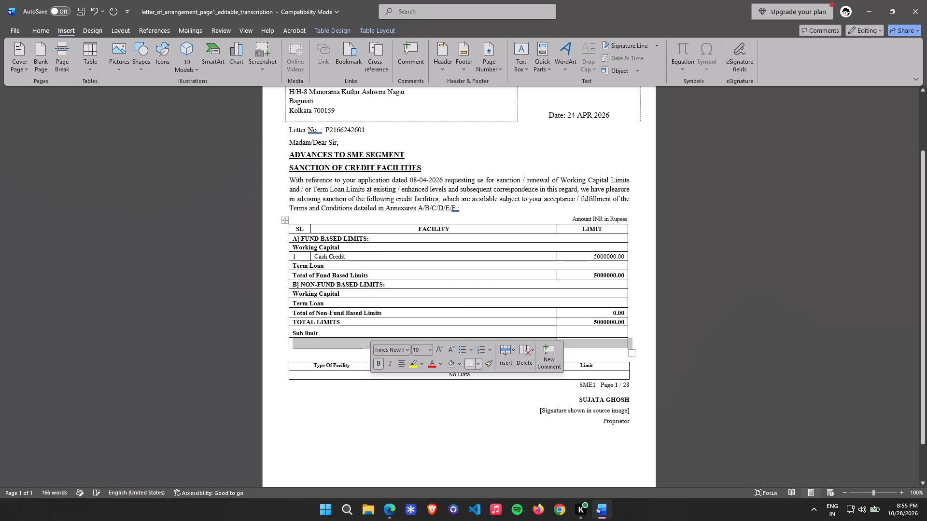
left_click(506, 363)
left_click(535, 392)
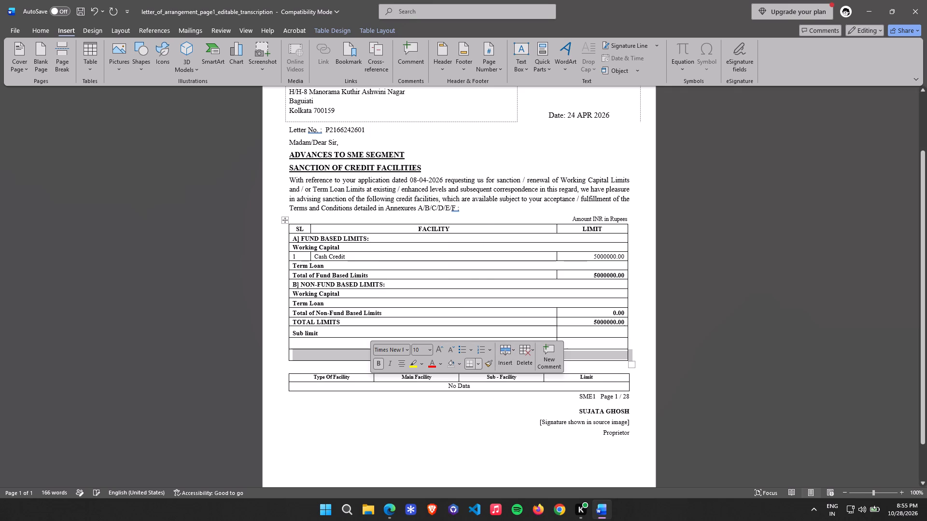
left_click(450, 396)
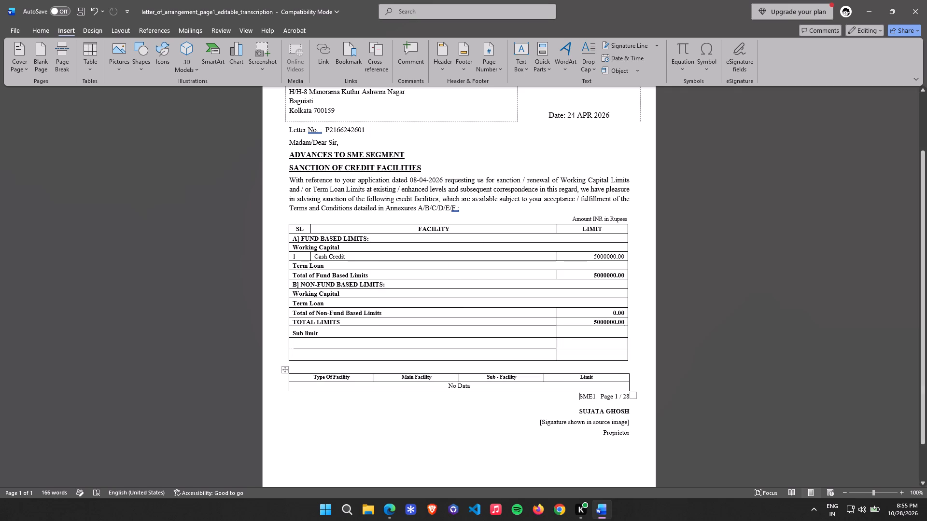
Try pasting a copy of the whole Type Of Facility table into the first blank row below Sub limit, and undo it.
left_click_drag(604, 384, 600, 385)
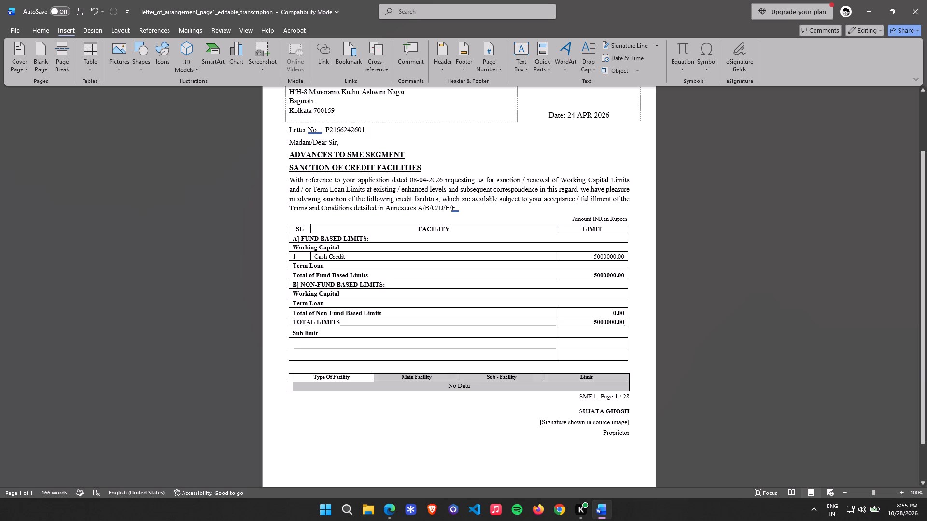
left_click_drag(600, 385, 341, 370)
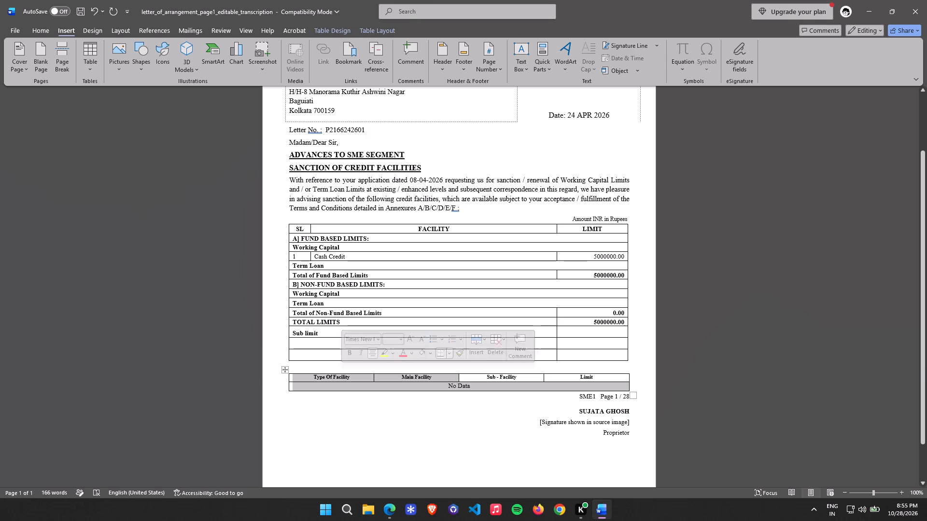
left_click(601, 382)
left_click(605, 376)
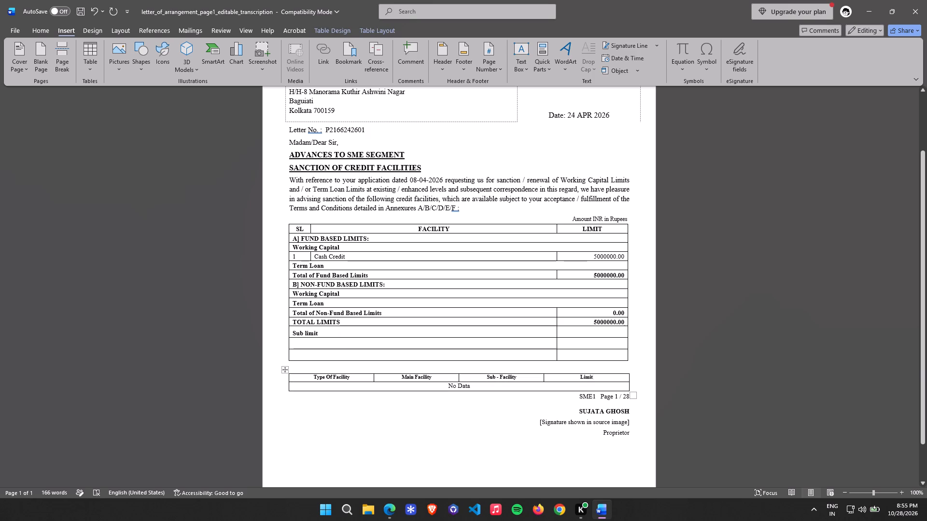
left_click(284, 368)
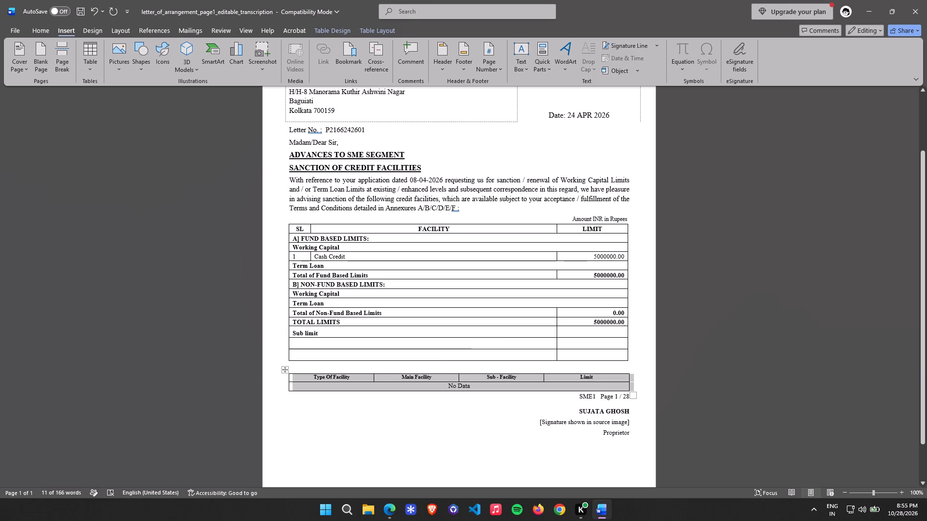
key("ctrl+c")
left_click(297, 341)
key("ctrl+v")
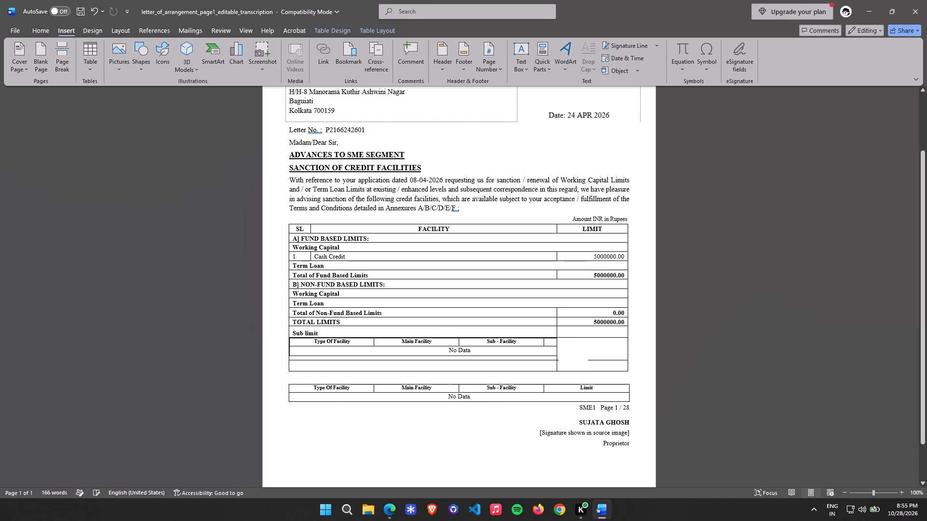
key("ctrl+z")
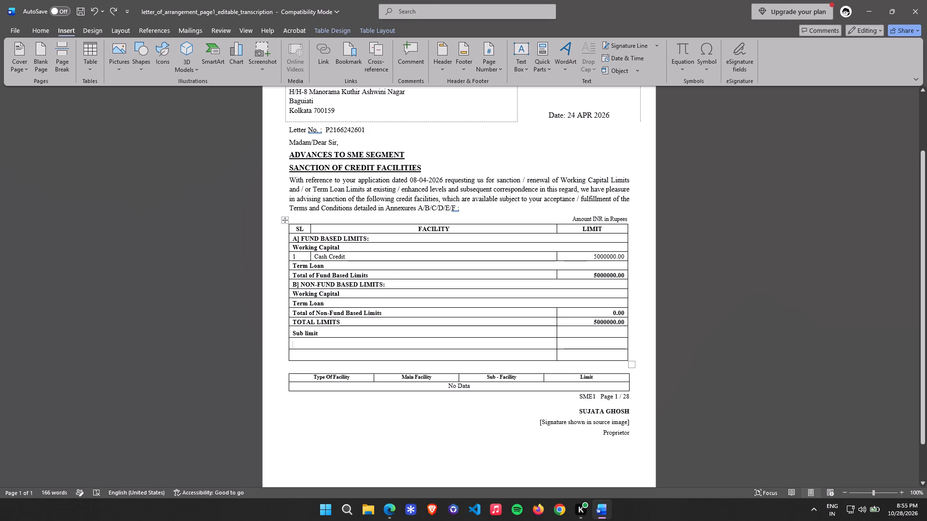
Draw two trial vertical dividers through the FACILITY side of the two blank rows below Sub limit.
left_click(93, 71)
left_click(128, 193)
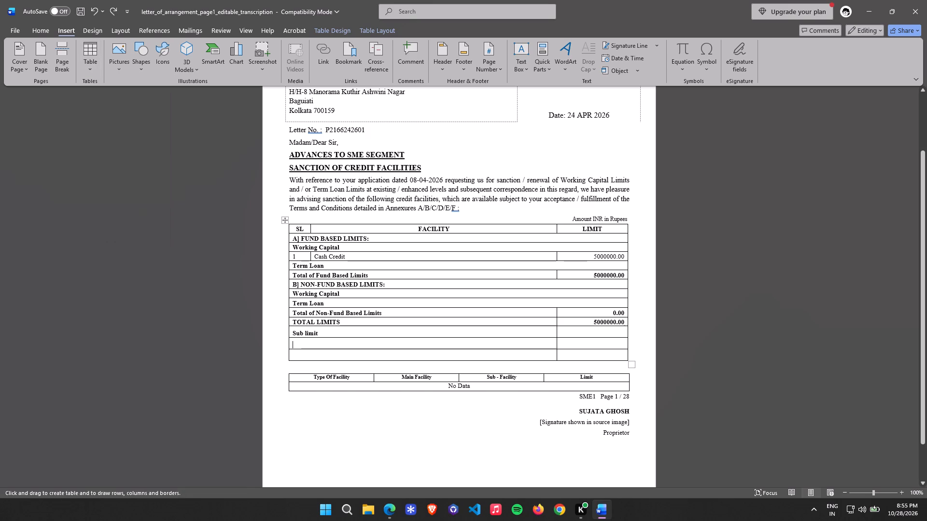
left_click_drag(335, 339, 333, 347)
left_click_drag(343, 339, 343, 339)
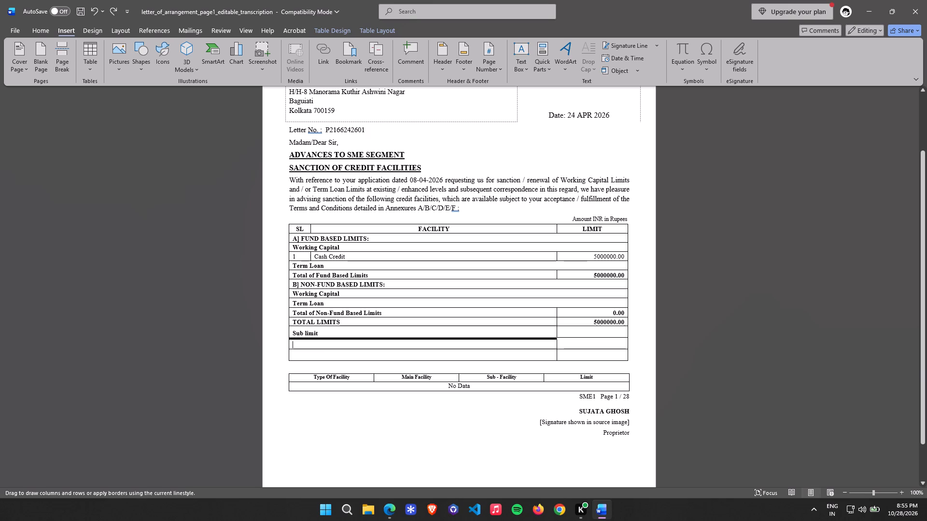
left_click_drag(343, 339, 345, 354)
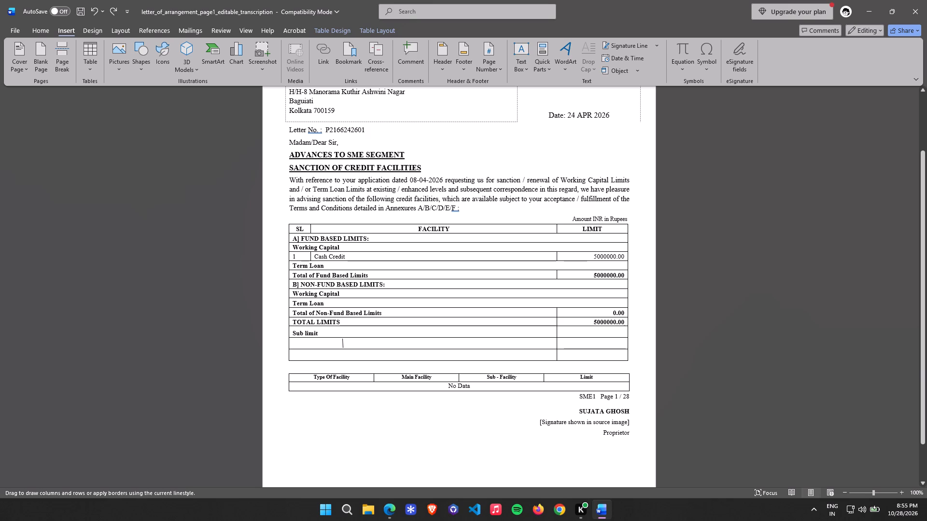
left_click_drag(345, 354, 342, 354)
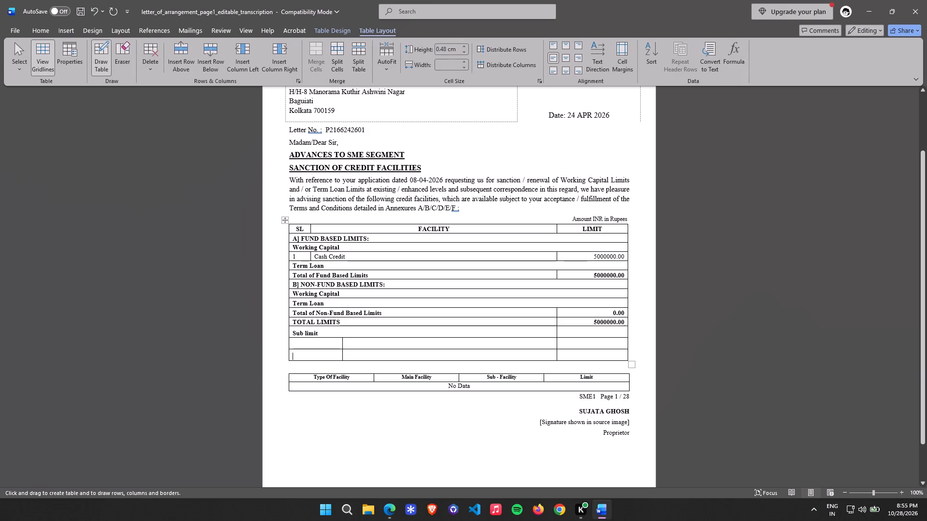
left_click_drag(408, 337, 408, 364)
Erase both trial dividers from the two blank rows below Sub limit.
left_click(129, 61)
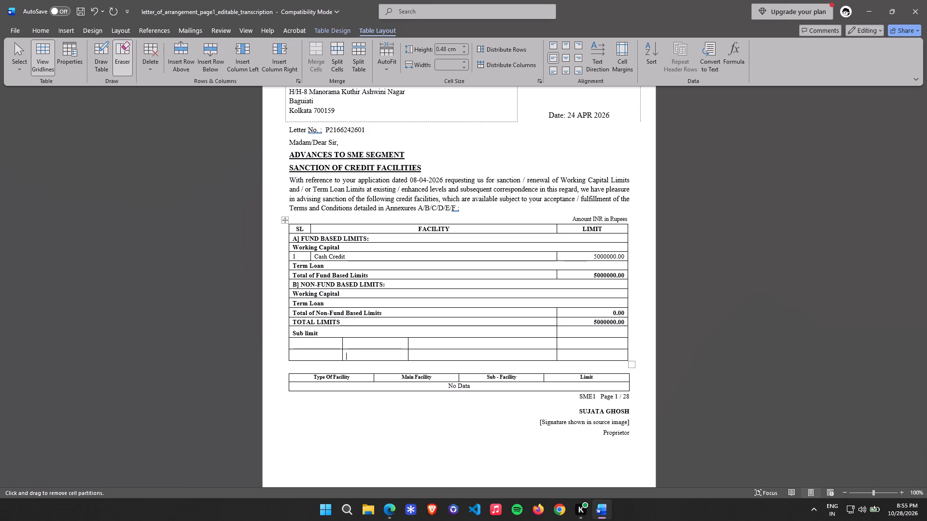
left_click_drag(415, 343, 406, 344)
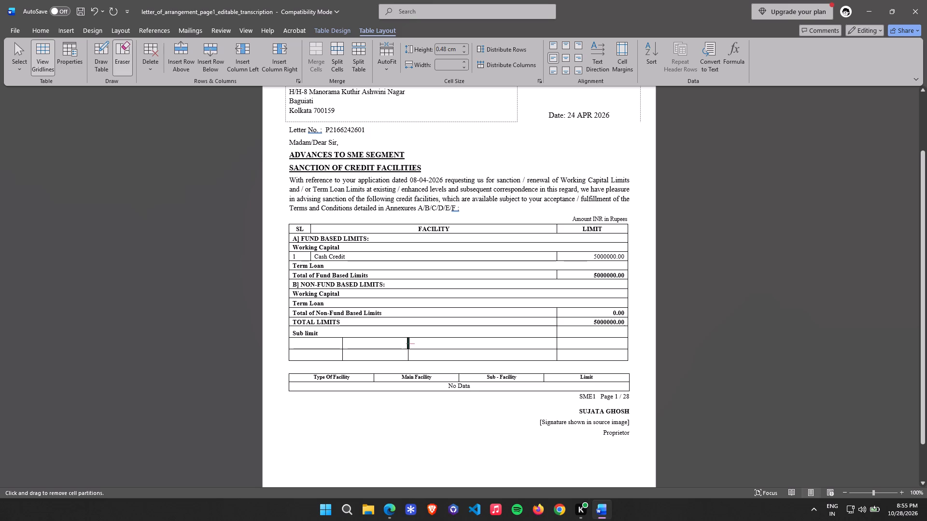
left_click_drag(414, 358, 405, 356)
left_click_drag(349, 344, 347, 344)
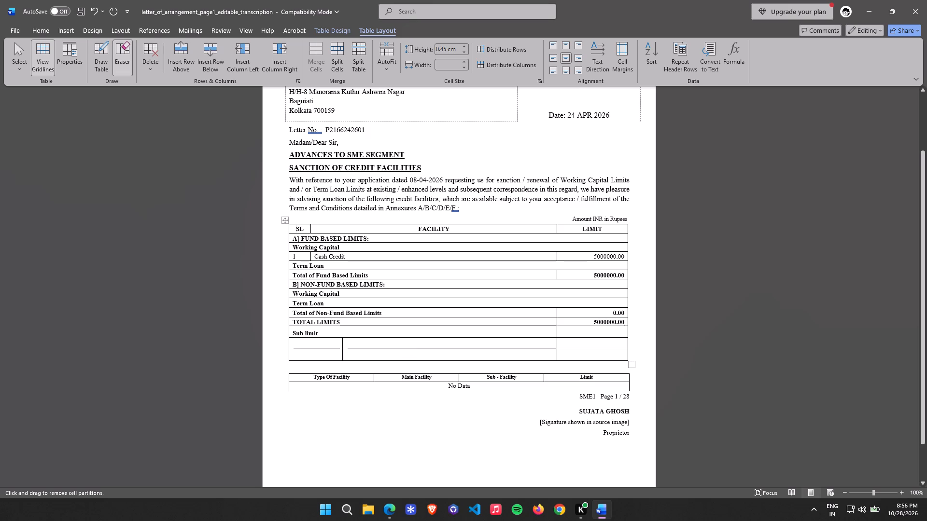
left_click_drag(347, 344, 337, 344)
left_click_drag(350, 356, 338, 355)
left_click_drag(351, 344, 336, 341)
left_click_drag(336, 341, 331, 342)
Draw two vertical dividers through both blank rows below Sub limit, aligned with the first two column borders of the separate table beneath.
left_click(101, 67)
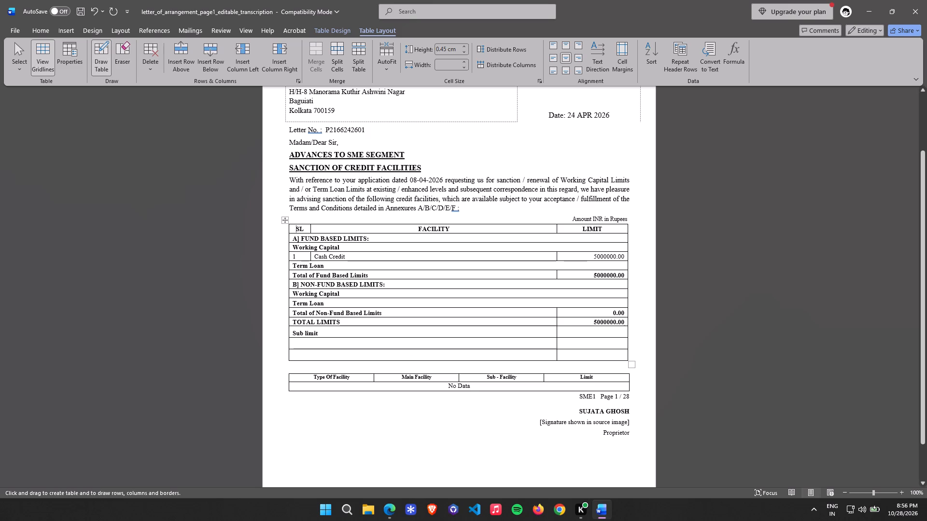
left_click_drag(375, 339, 378, 358)
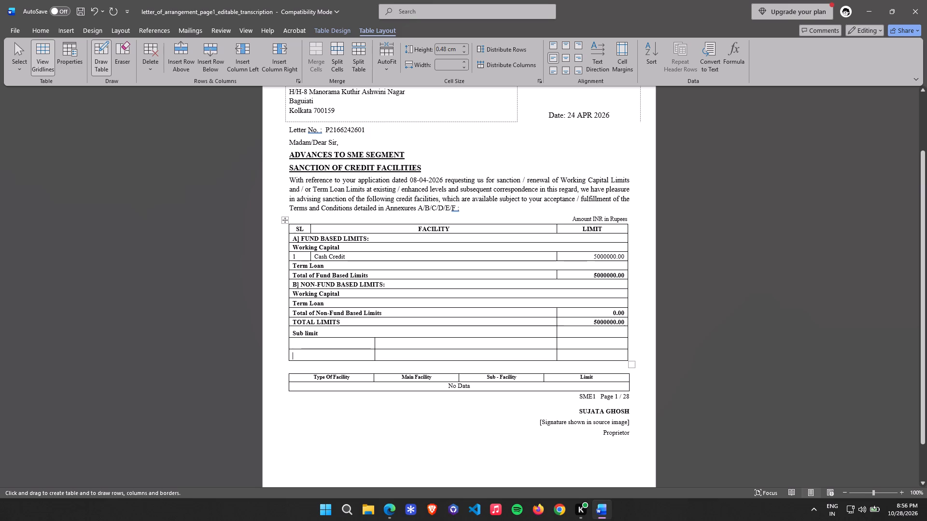
left_click_drag(461, 339, 458, 360)
Erase the two new dividers from the last blank row only, keeping them in the row directly below Sub limit.
left_click(119, 50)
left_click_drag(381, 357, 377, 357)
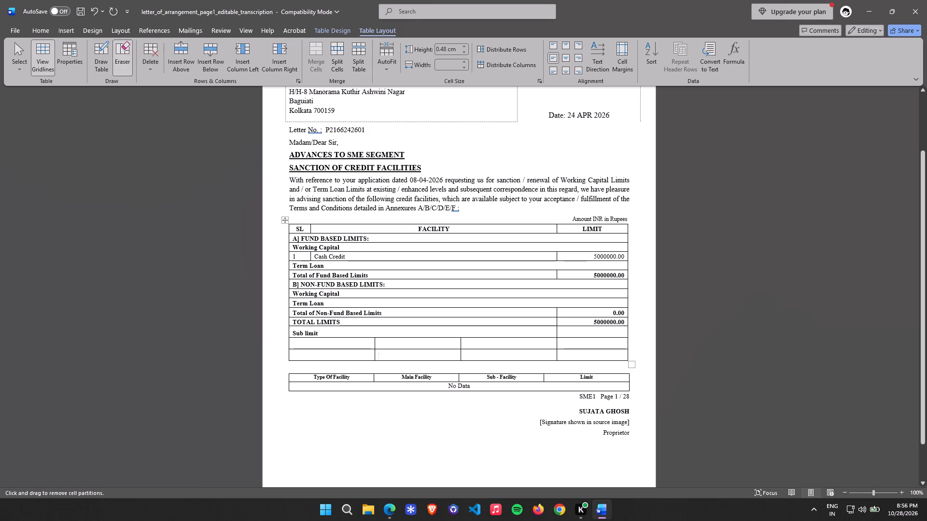
left_click_drag(377, 357, 367, 356)
left_click_drag(469, 357, 451, 356)
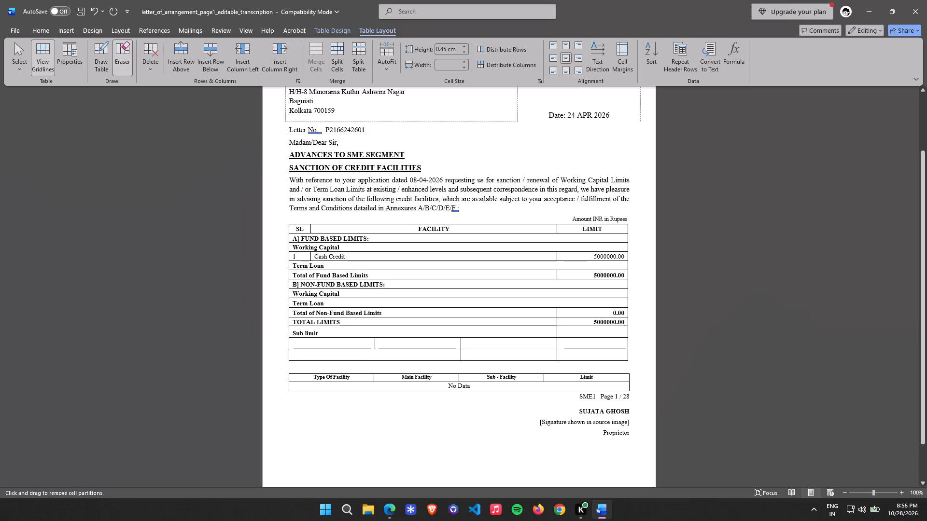
left_click(45, 30)
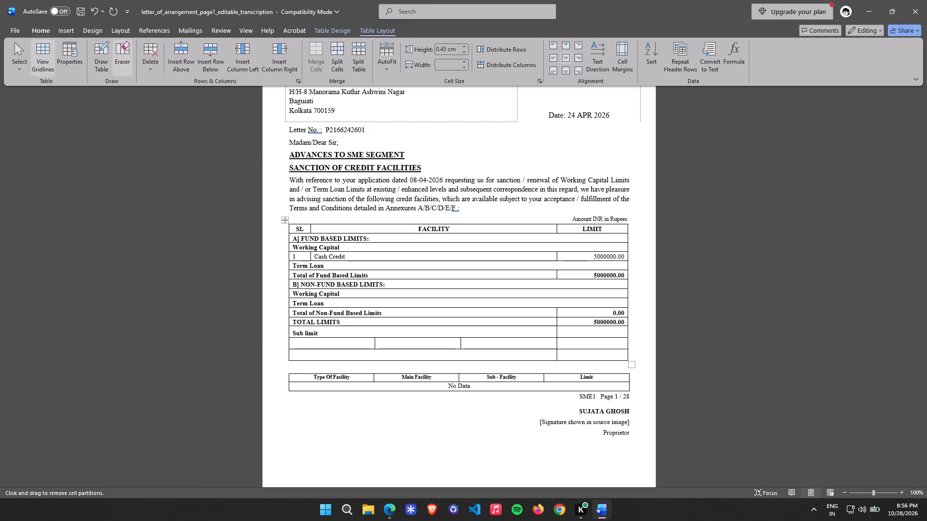
left_click(197, 351)
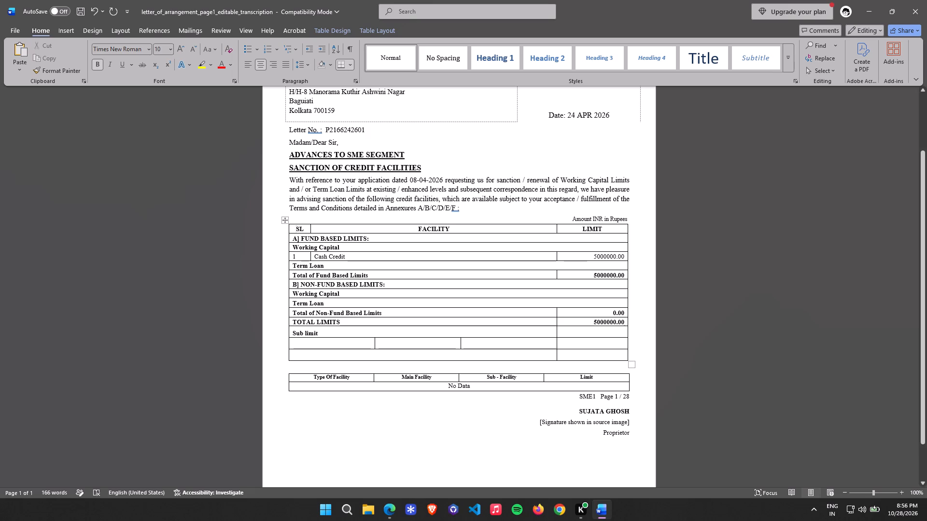
Copy the Type Of Facility and Main Facility headings from the separate table into the first two cells below Sub limit.
left_click(337, 378)
key("ctrl+a")
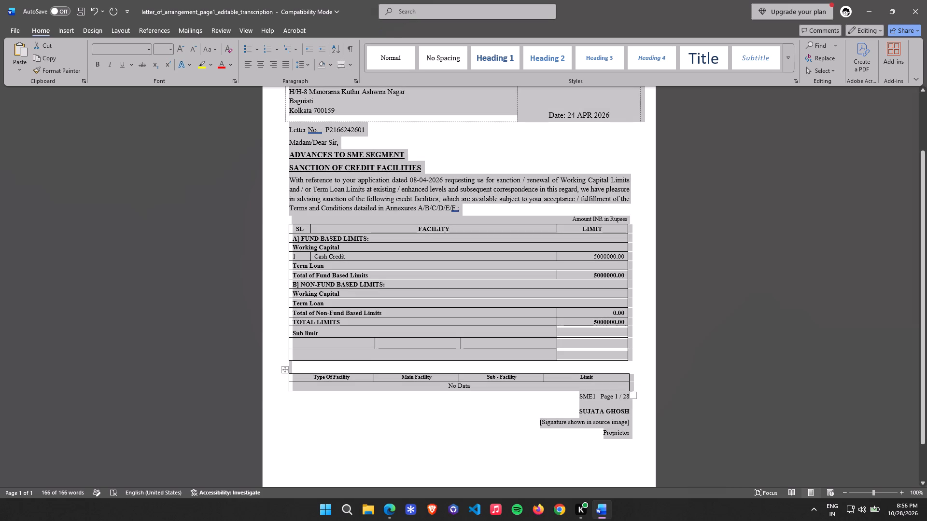
left_click(347, 376)
left_click_drag(350, 378, 312, 379)
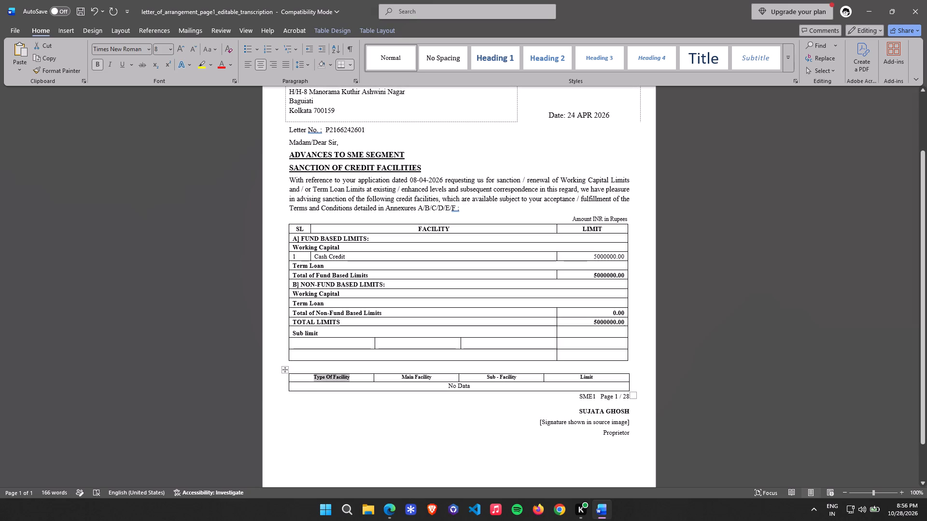
key("ctrl+c")
left_click(325, 343)
key("ctrl+v")
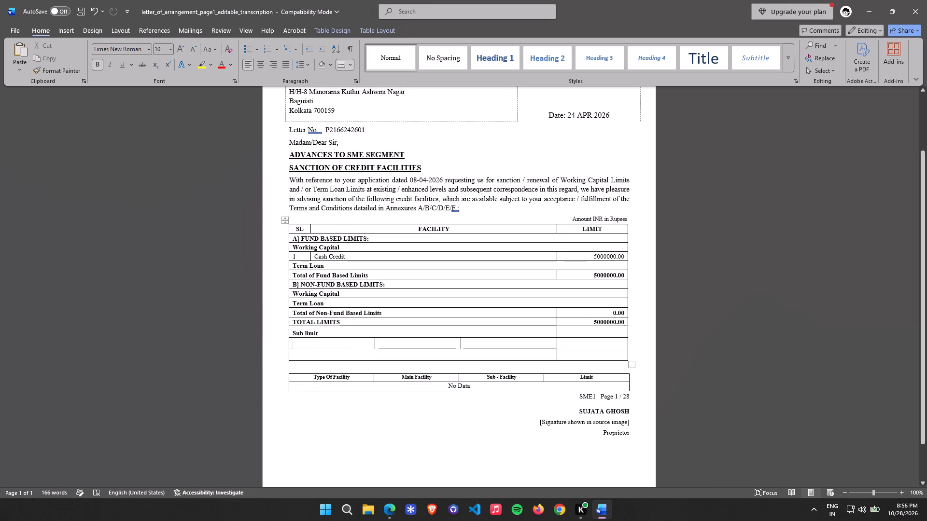
left_click_drag(435, 376, 396, 376)
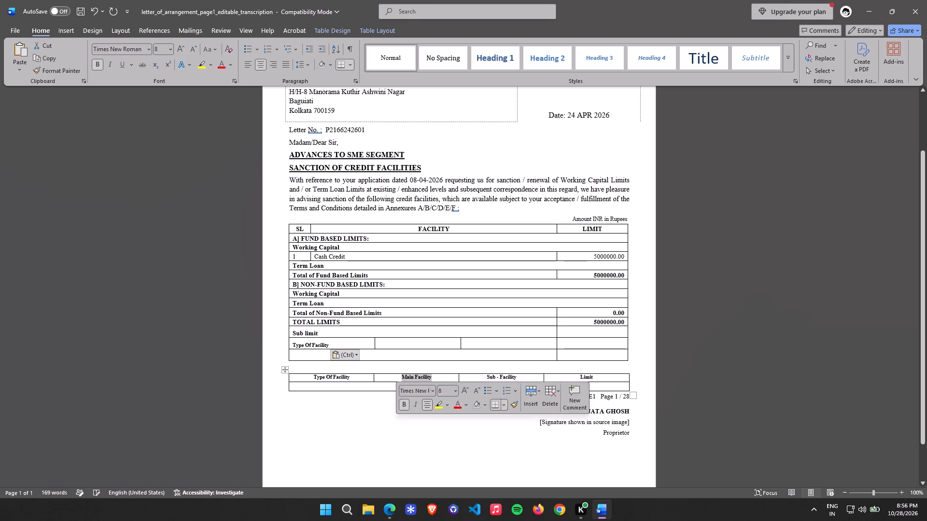
key("ctrl+c")
left_click(412, 341)
key("ctrl+v")
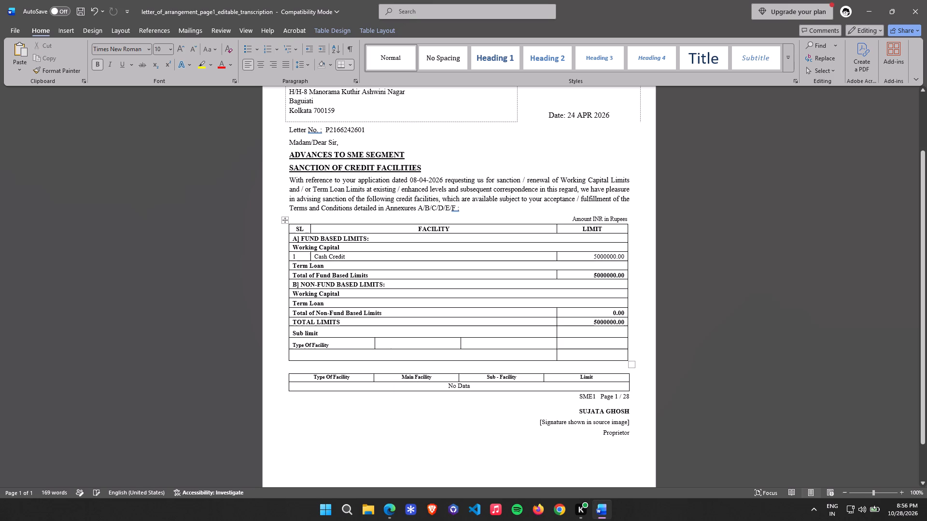
Copy the Sub - Facility and Limit headings from the separate table into the remaining two cells of the same heading row.
left_click_drag(525, 375, 492, 377)
left_click(511, 382)
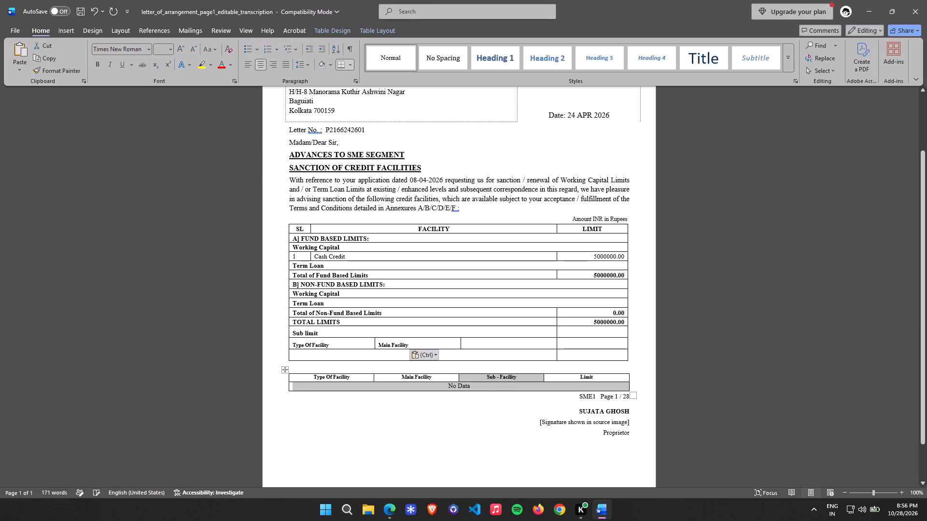
left_click(519, 379)
left_click_drag(518, 376, 485, 379)
key("ctrl+c")
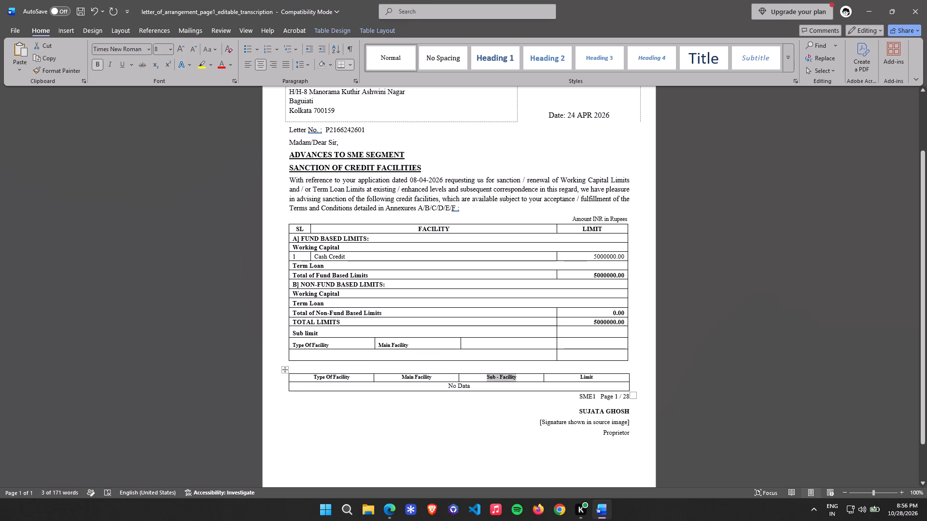
left_click(490, 343)
key("ctrl+v")
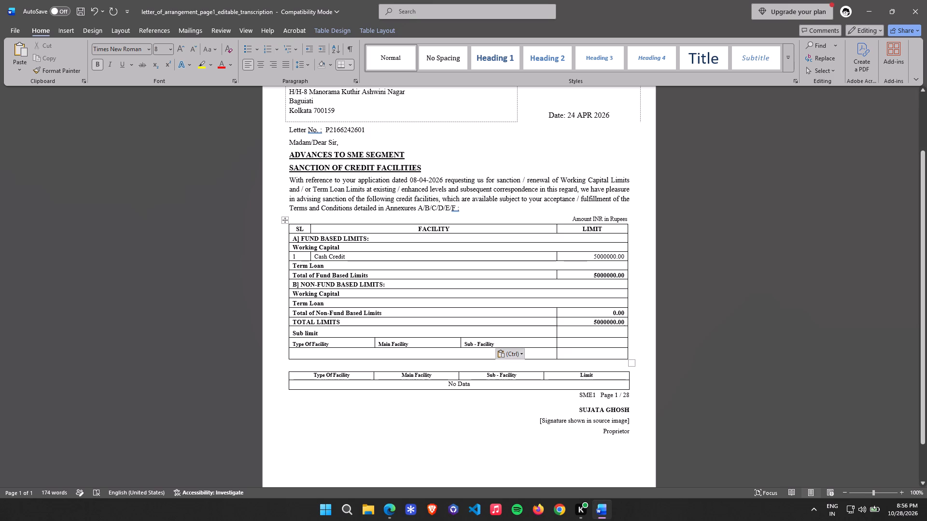
left_click_drag(597, 374, 576, 374)
key("ctrl+c")
left_click(592, 343)
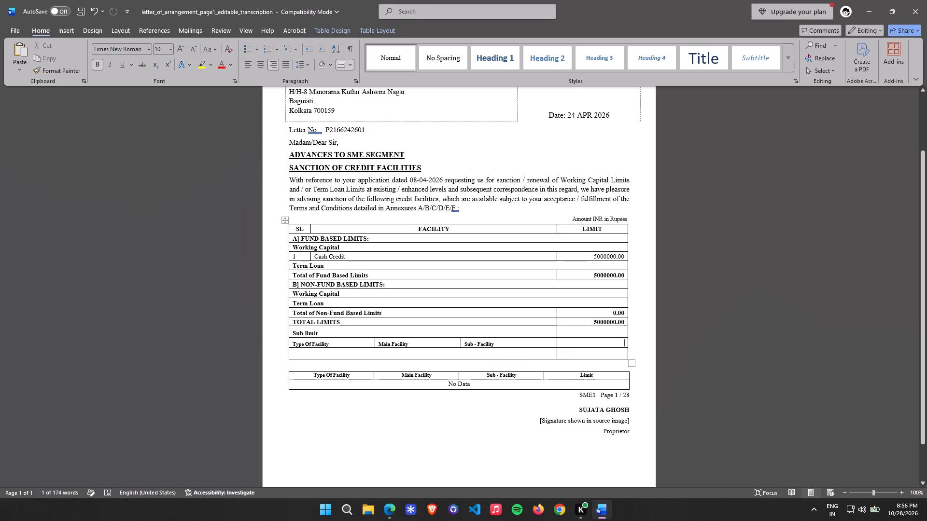
key("ctrl+v")
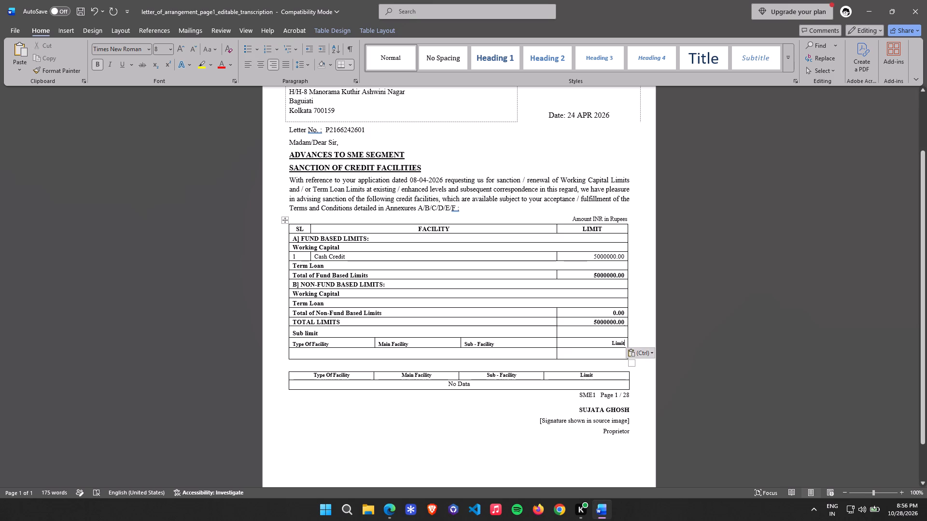
Set the font size of all four headings in the row below Sub limit to 10.
left_click_drag(294, 342, 381, 340)
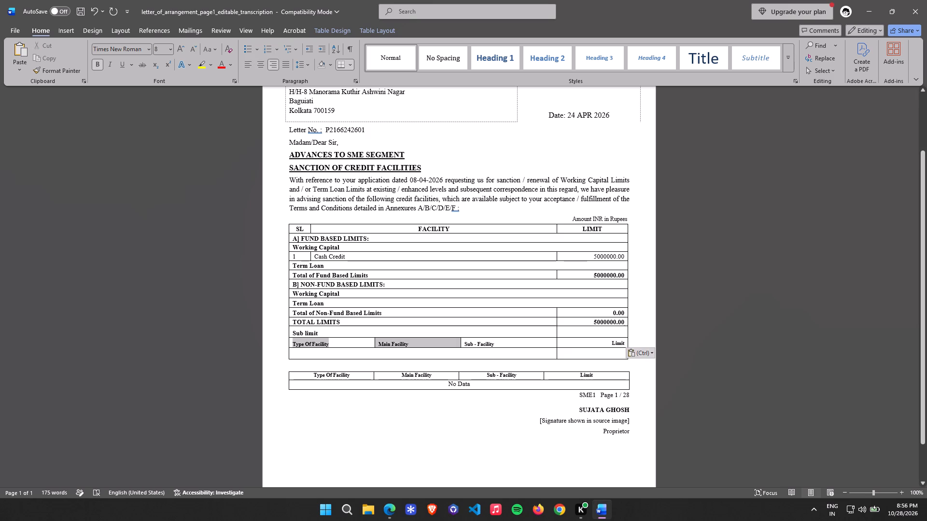
left_click_drag(381, 340, 575, 343)
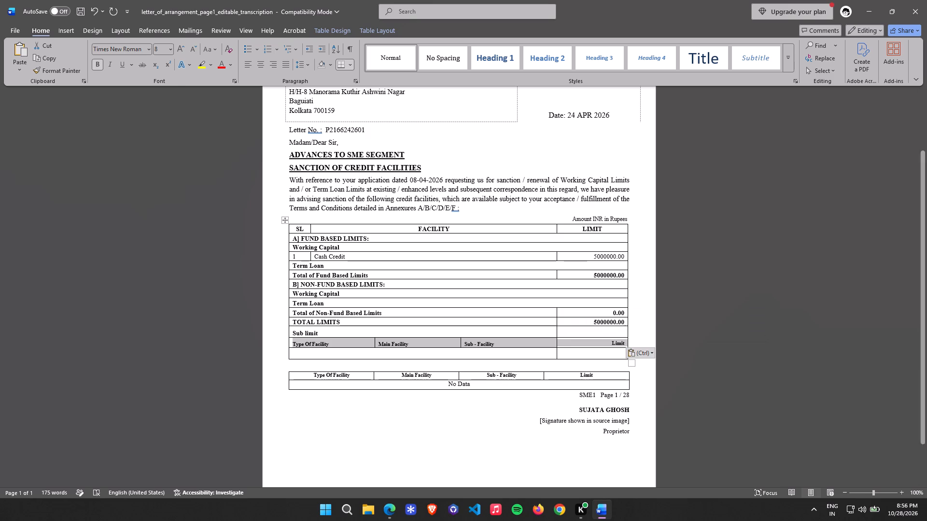
left_click(168, 50)
left_click(164, 82)
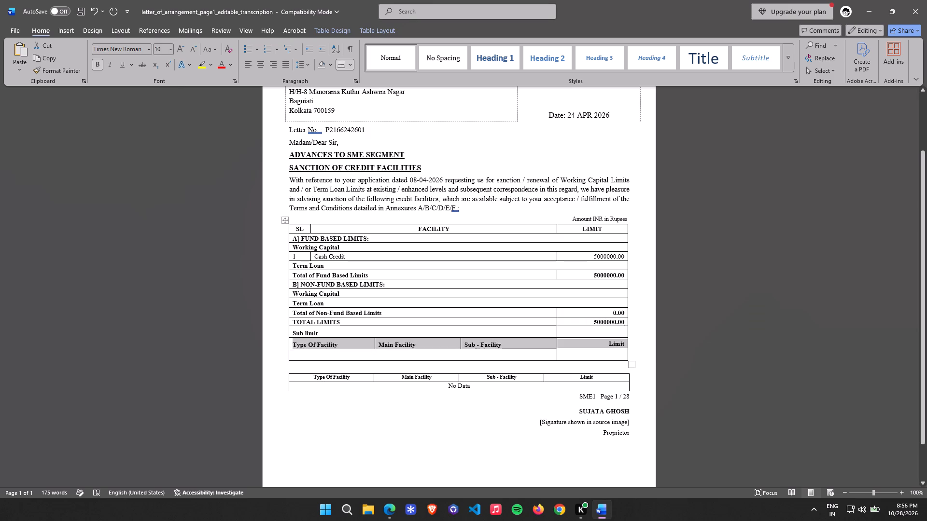
Centre the four headings in the row below Sub limit.
left_click(262, 69)
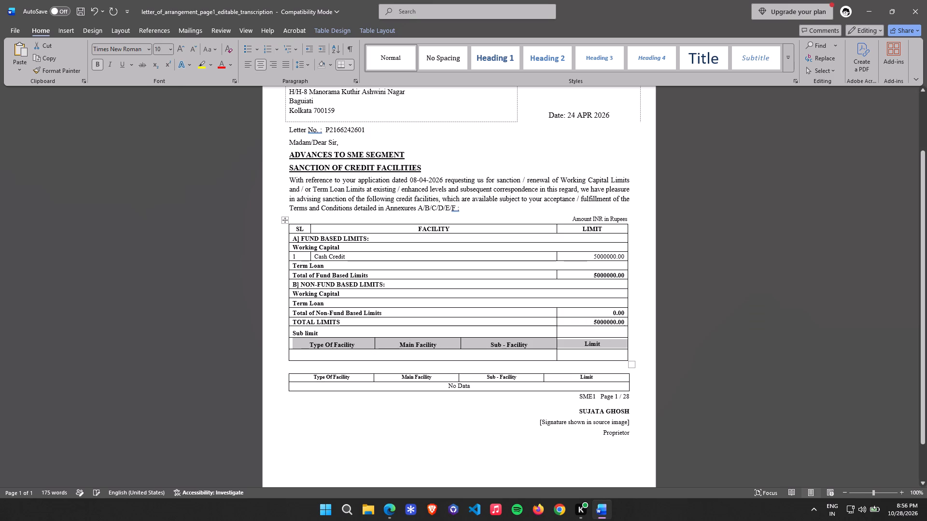
Enter "No Data" in the wide cell of the facility table's last row and centre it.
left_click(457, 358)
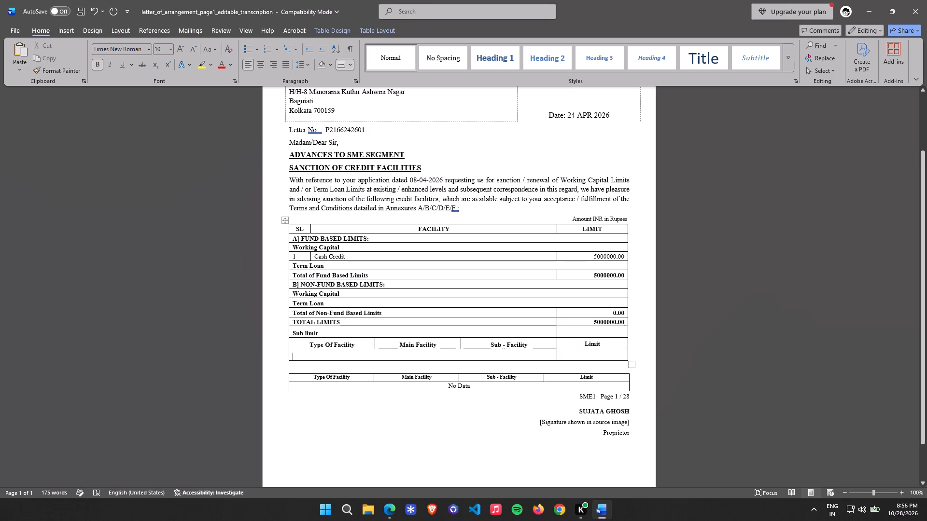
type("No Data")
left_click_drag(319, 356, 294, 354)
left_click(257, 65)
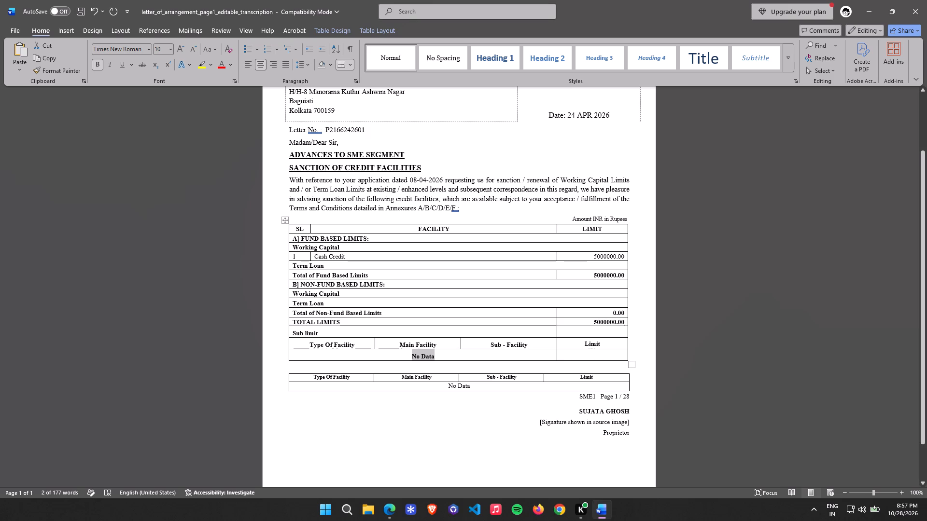
Pad the front of "No Data" with spaces to shift it toward the middle of the full table width.
left_click(406, 354)
key("space")
key("space")
key("space")
key("space")
key("space")
key("space")
key("space")
key("space")
key("space")
key("space")
key("space")
key("space")
key("space")
key("space")
key("space")
key("space")
key("space")
key("space")
key("space")
key("space")
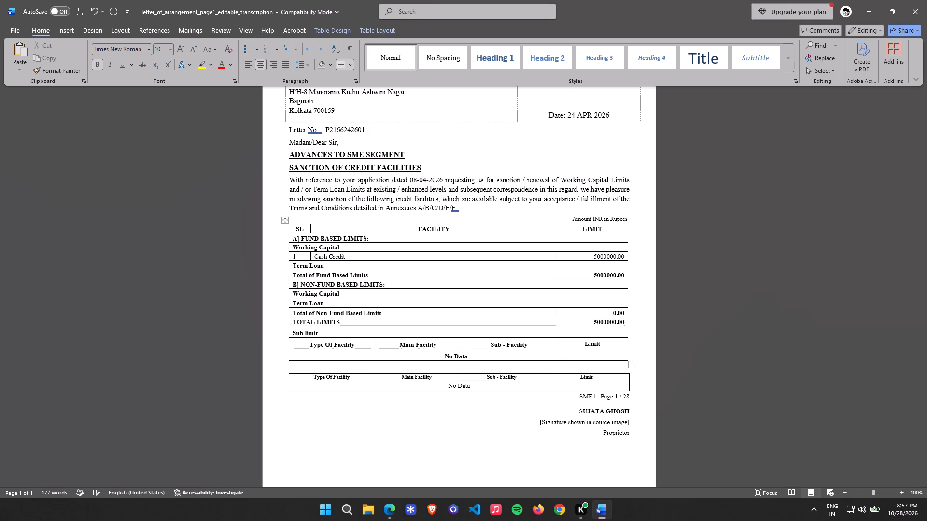
key("space")
key("space")
key("space")
key("space")
key("space")
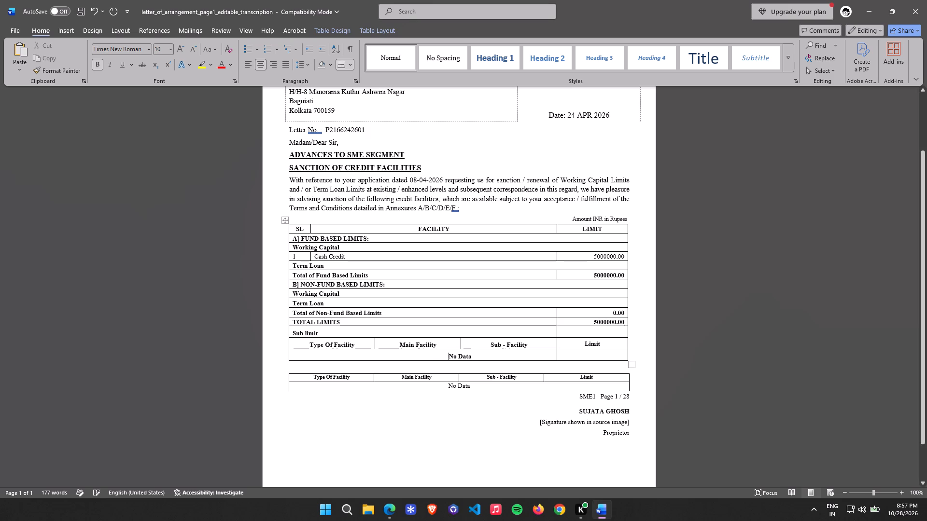
key("space")
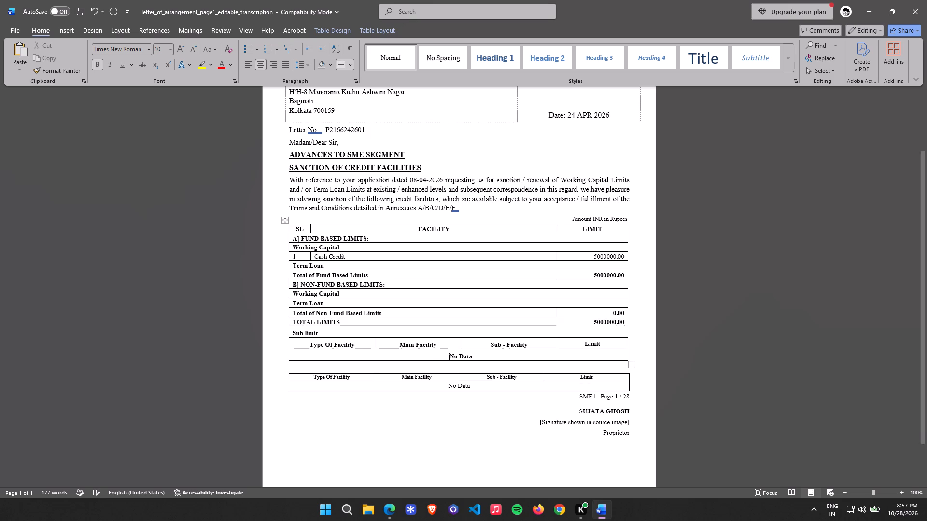
Delete the separate Type Of Facility table below the facility table, including its text and empty grid.
left_click(293, 383)
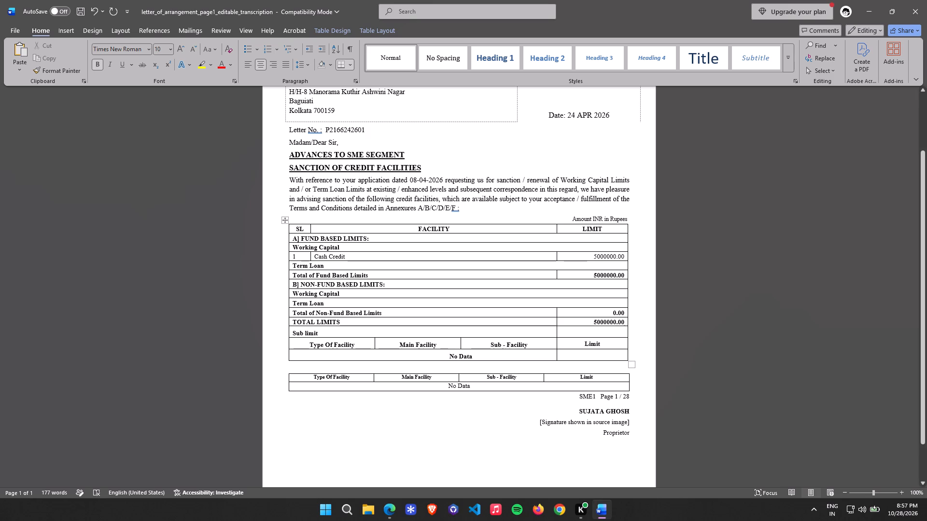
left_click_drag(291, 373, 549, 380)
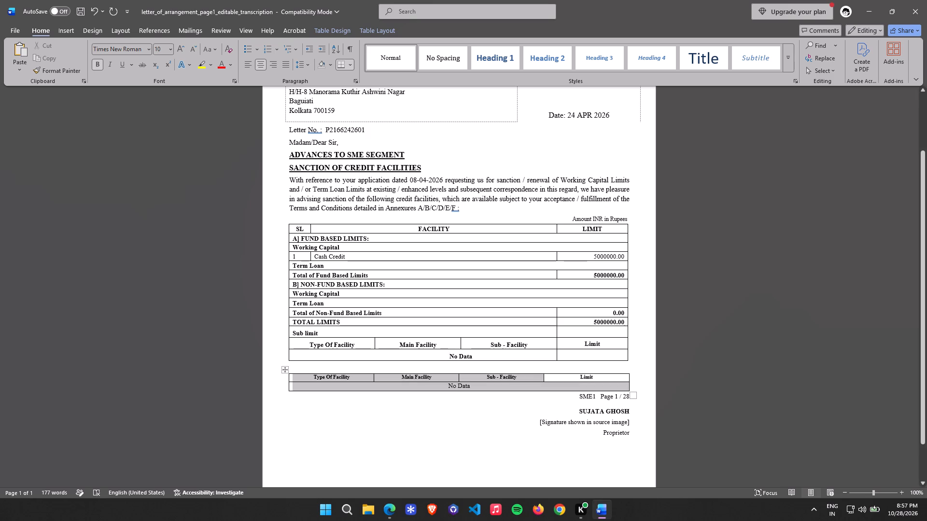
left_click_drag(549, 380, 602, 379)
key("Delete")
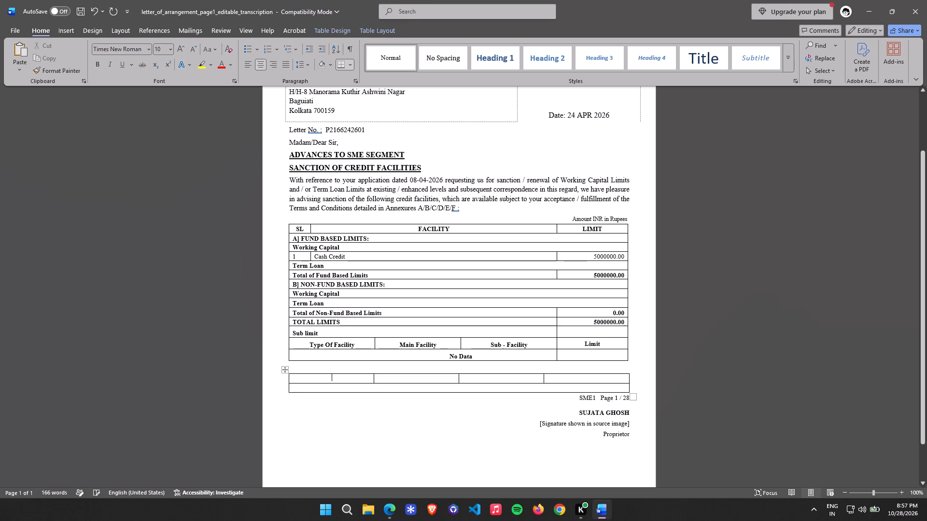
left_click(283, 371)
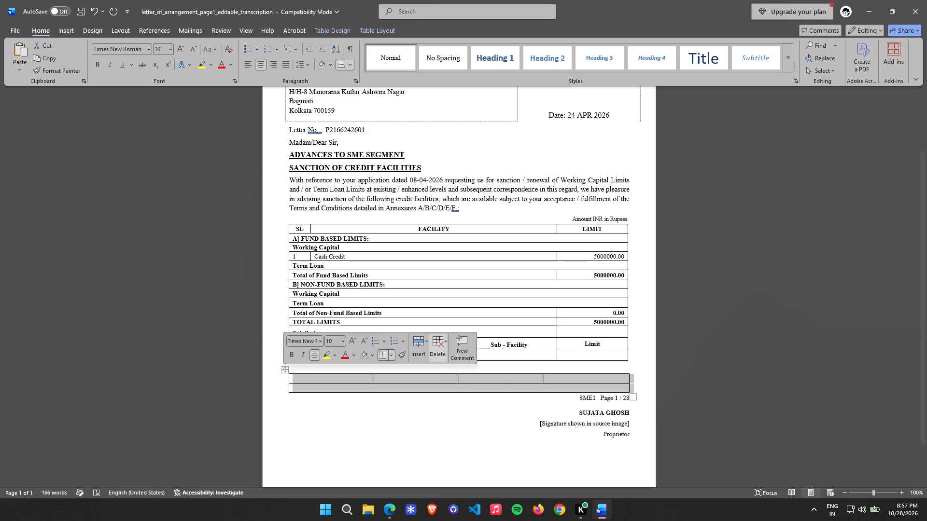
left_click(446, 348)
left_click(461, 410)
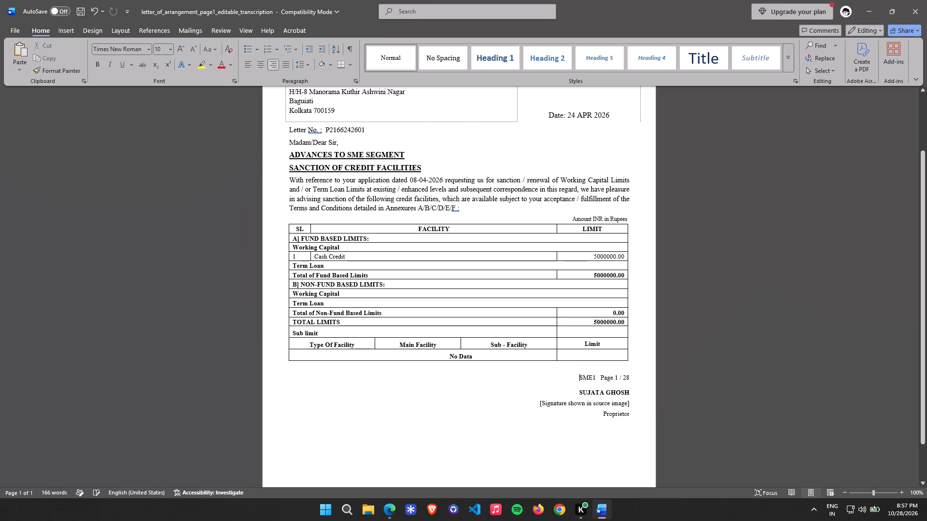
Delete the signatory name, signature placeholder and Proprietor lines beneath the SME1 page number line.
scroll(466, 407, "up", 6)
scroll(467, 408, "down", 9)
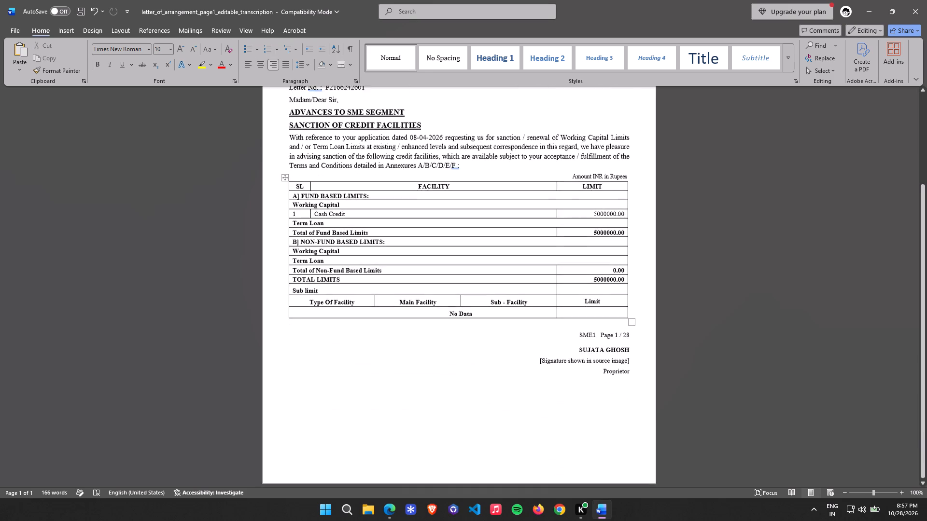
scroll(468, 408, "down", 5)
scroll(468, 409, "up", 3)
left_click_drag(640, 415, 633, 411)
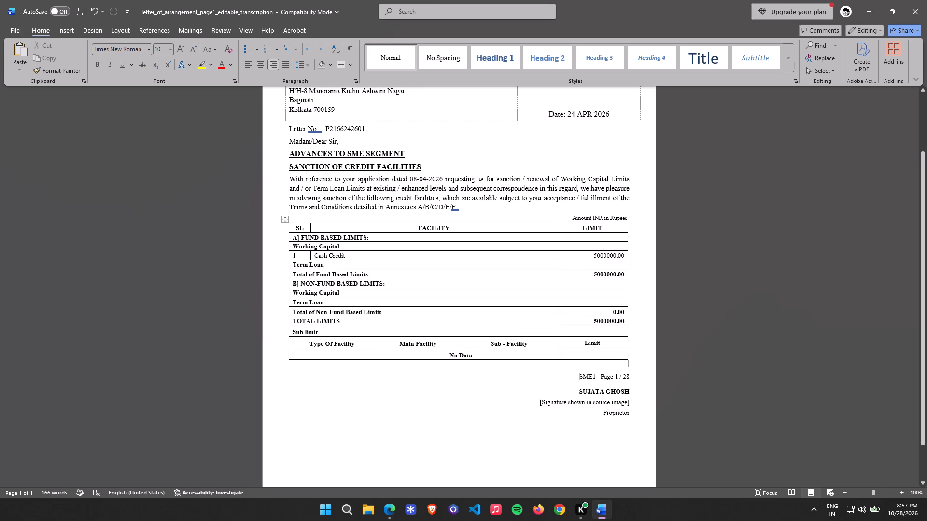
left_click_drag(633, 411, 564, 396)
key("BackSpace")
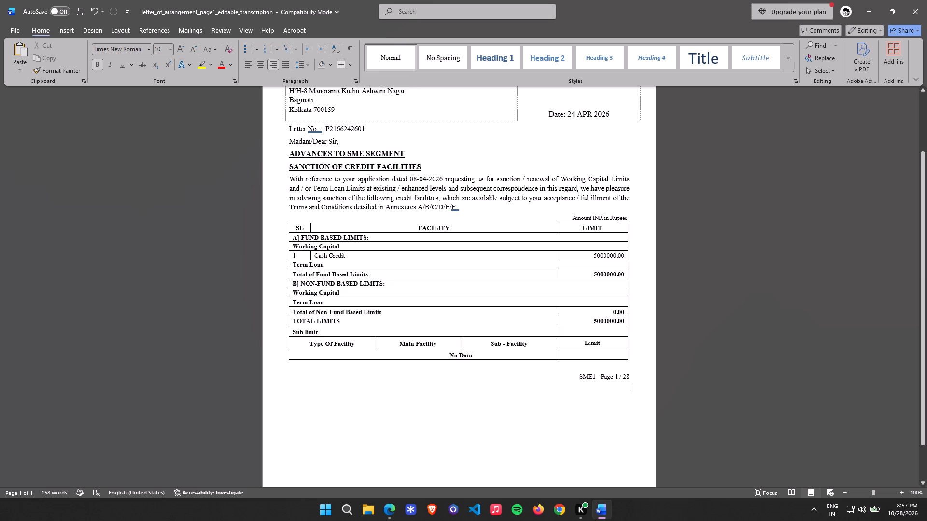
Change the Cash Credit limit in the facility table to 28000000.00.
scroll(450, 422, "up", 6)
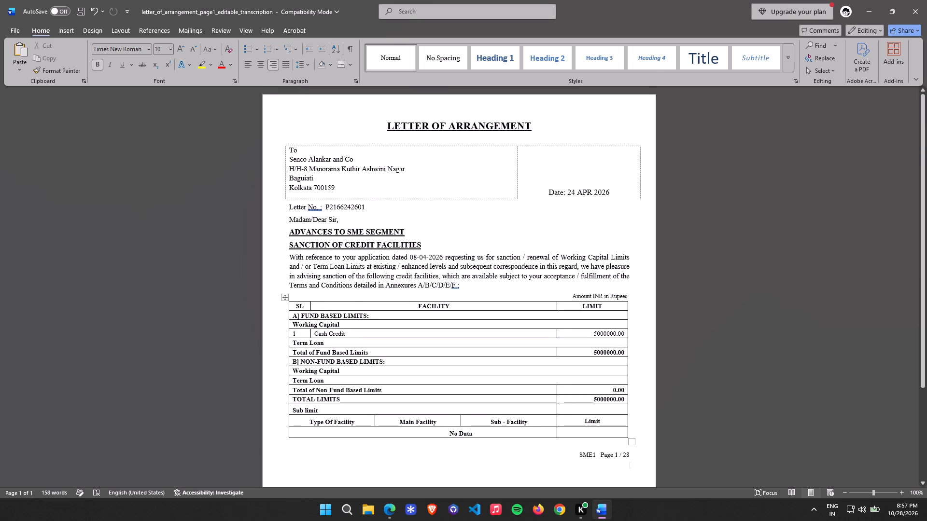
left_click(597, 331)
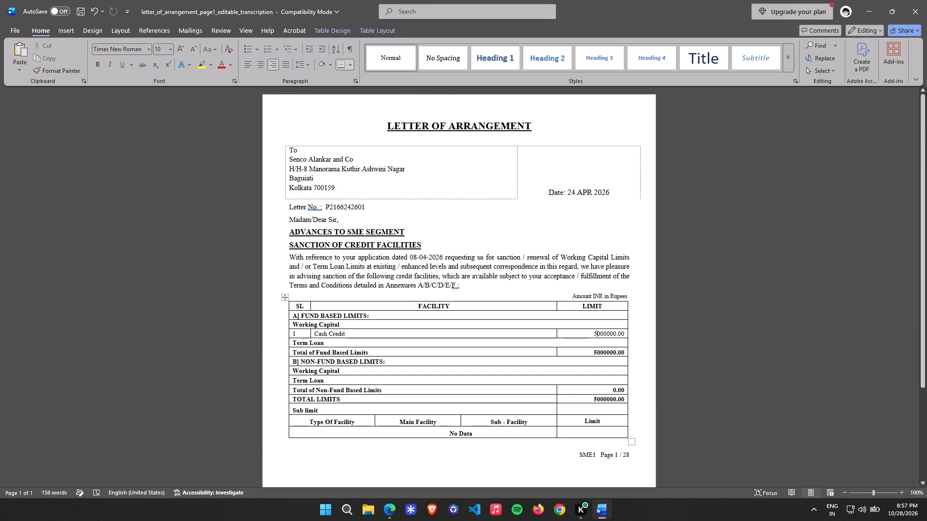
left_click_drag(593, 331, 599, 331)
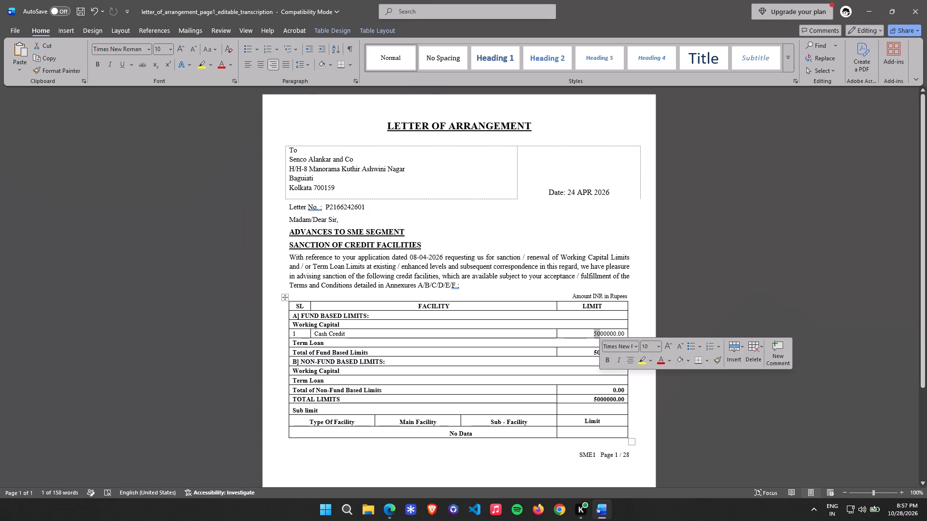
type("28")
key("0")
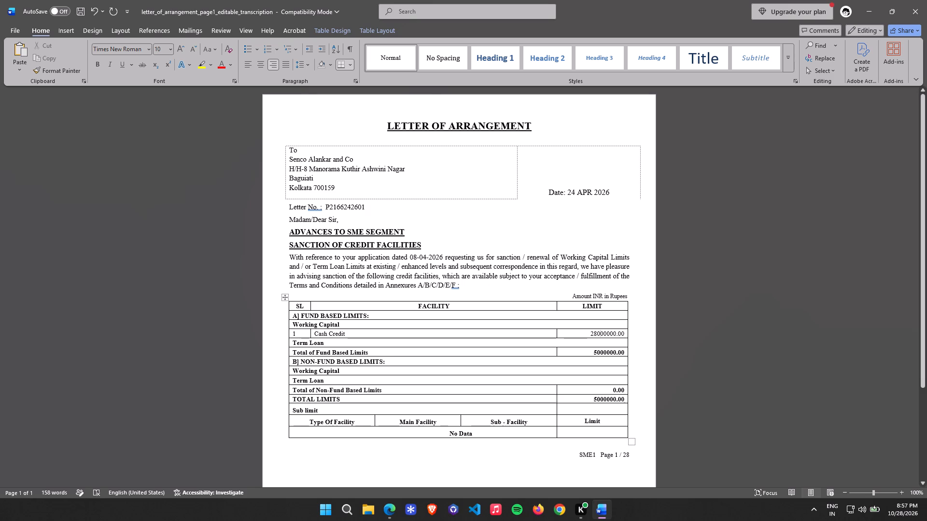
Change the Total of Fund Based Limits and TOTAL LIMITS amounts to 28000000.00.
left_click(598, 353)
key("Right")
key("BackSpace")
key("BackSpace")
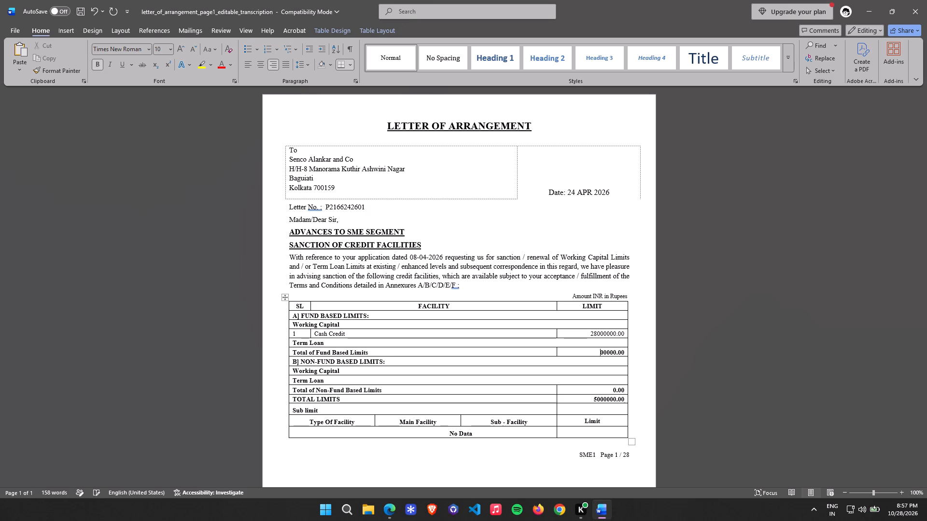
type("280")
left_click(596, 399)
key("BackSpace")
key("2")
key("8")
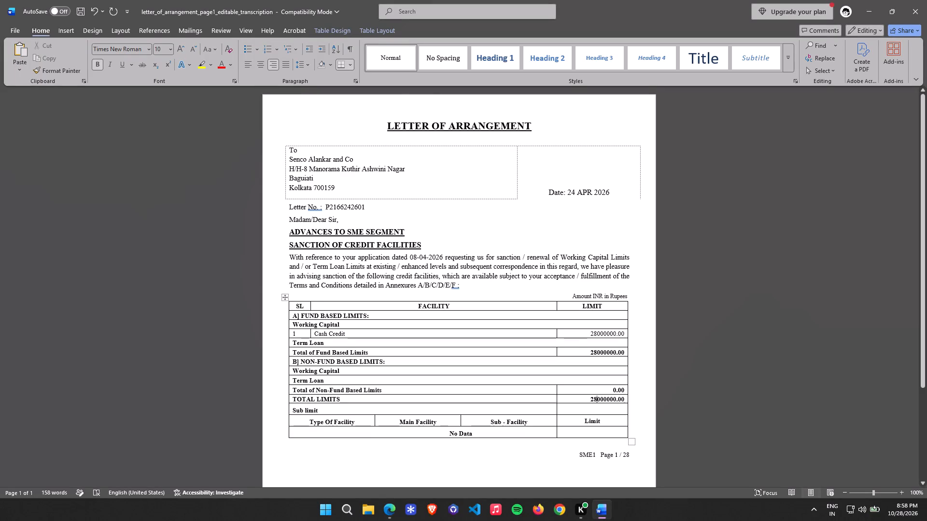
Change the letter date beside the address block to 27 OCT 2026.
scroll(540, 401, "down", 2)
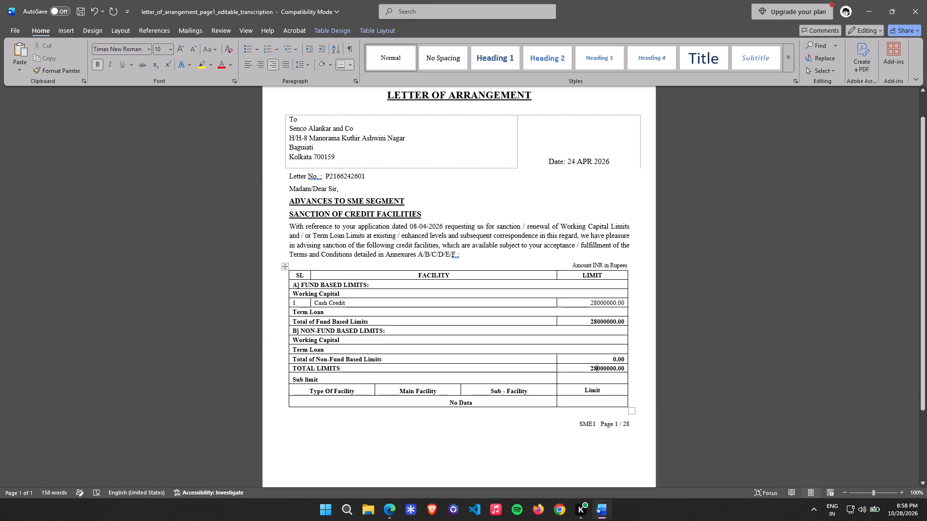
left_click(574, 161)
key("BackSpace")
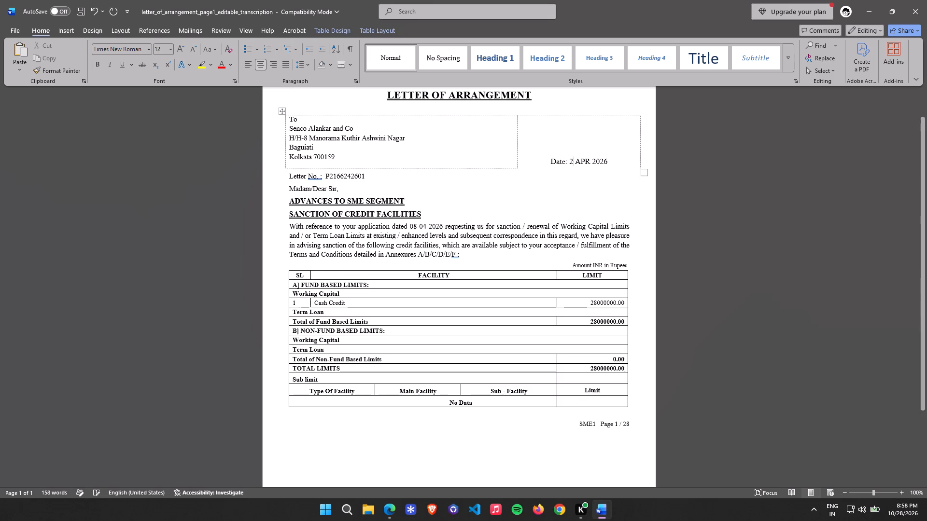
key("7")
key("Right")
key("Right")
key("Right")
key("Right")
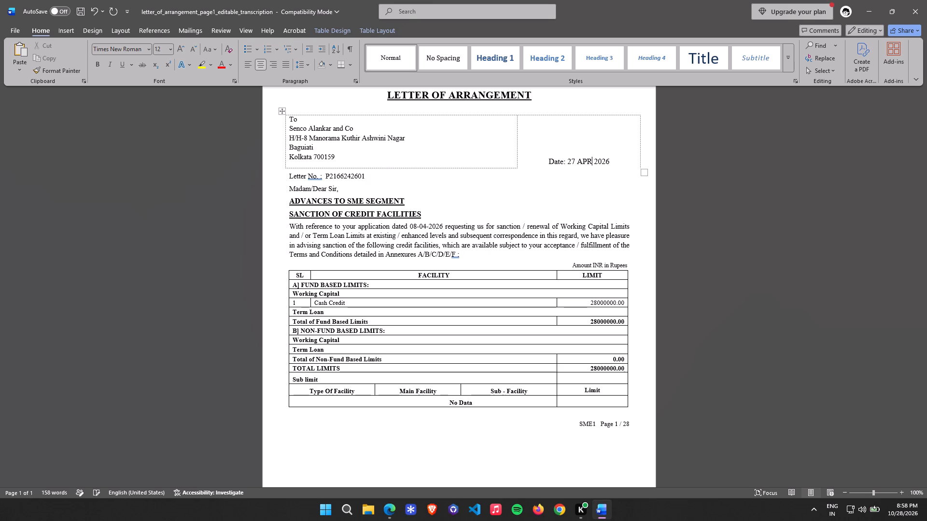
key("BackSpace")
key("BackSpace")
key("BackSpace")
key("shift+o")
key("shift+c")
key("shift+t")
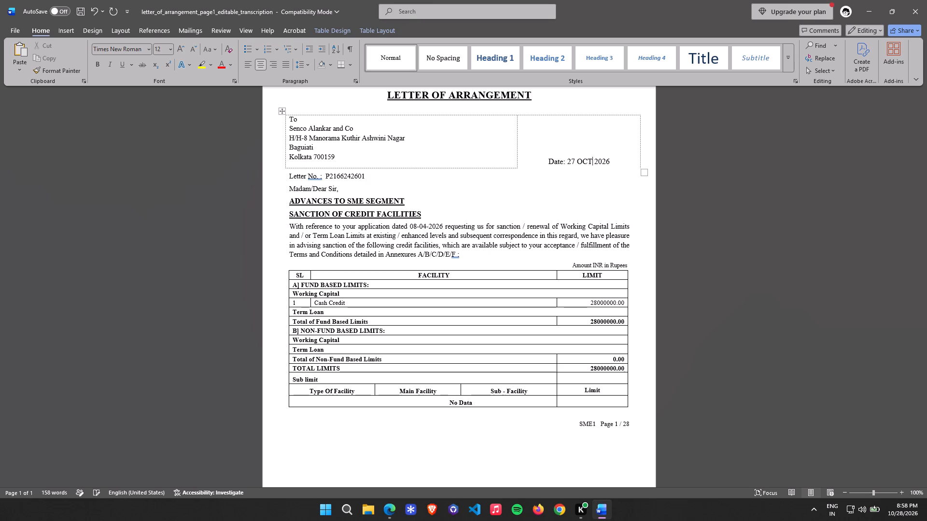
Change the application date in the opening paragraph to 12-10-2026.
left_click(414, 223)
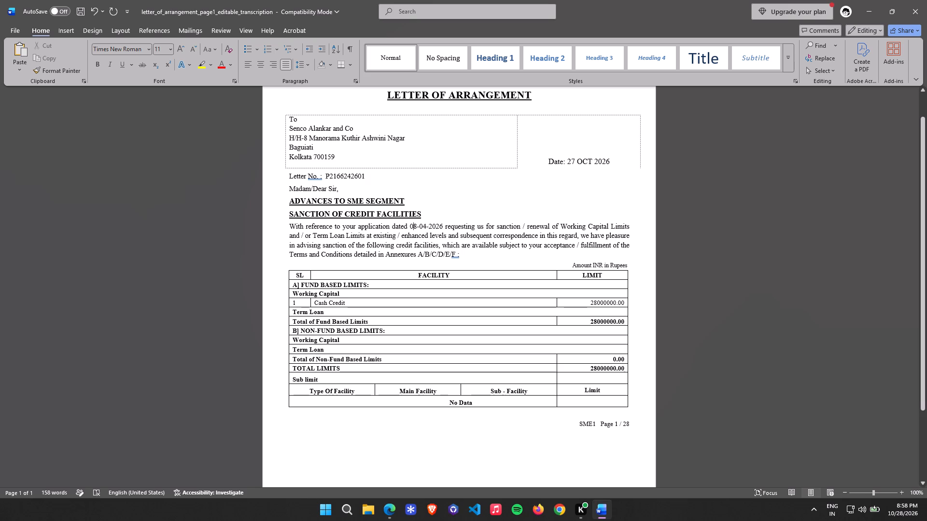
key("BackSpace")
key("1")
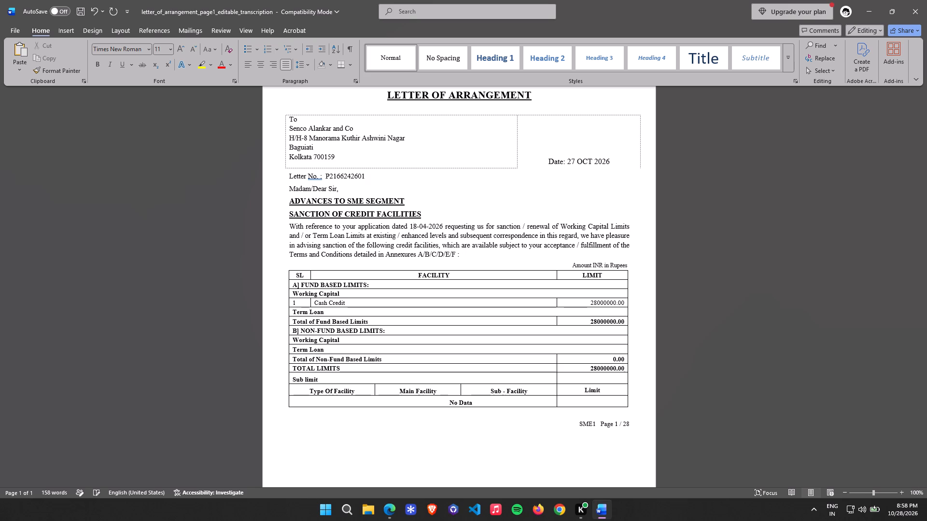
key("Right")
key("BackSpace")
key("2")
key("Right")
key("Right")
key("Right")
key("BackSpace")
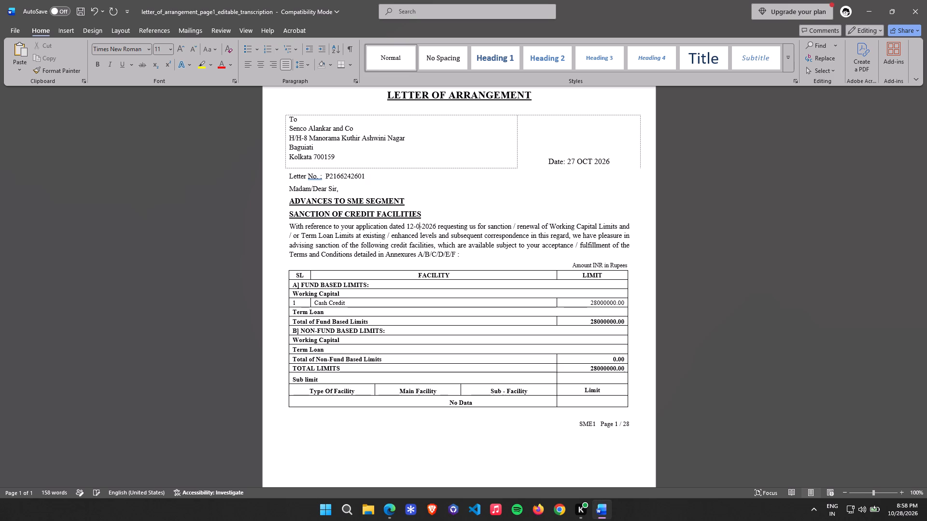
key("Left")
key("1")
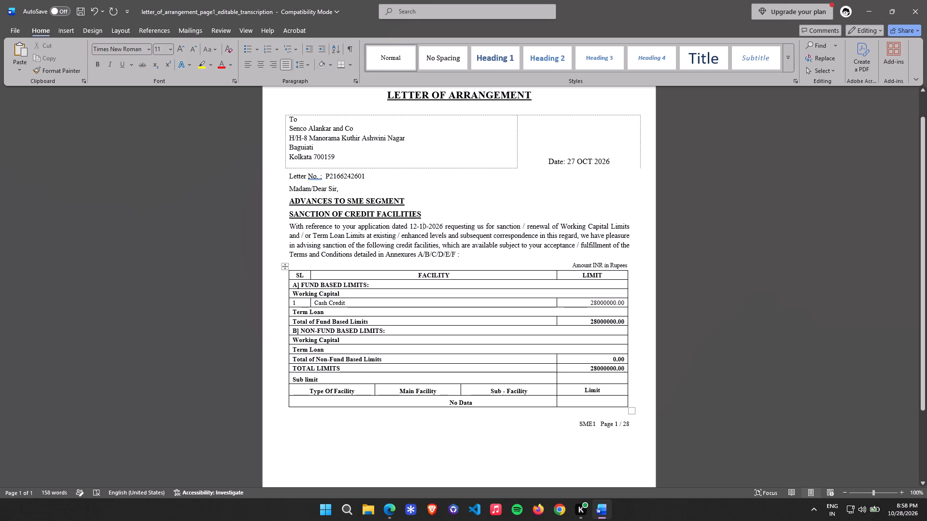
scroll(517, 311, "down", 3)
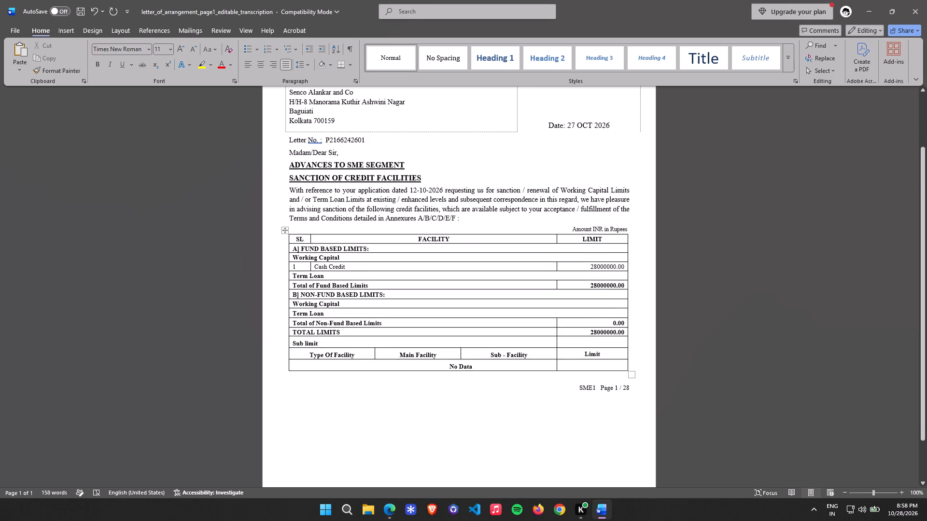
scroll(517, 312, "down", 4)
scroll(517, 310, "up", 19)
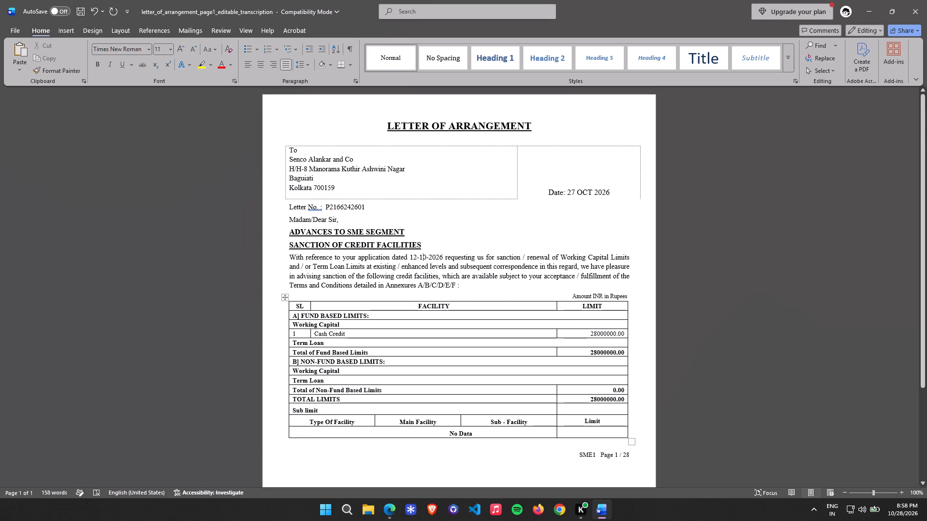
key("ctrl+p")
left_click(116, 76)
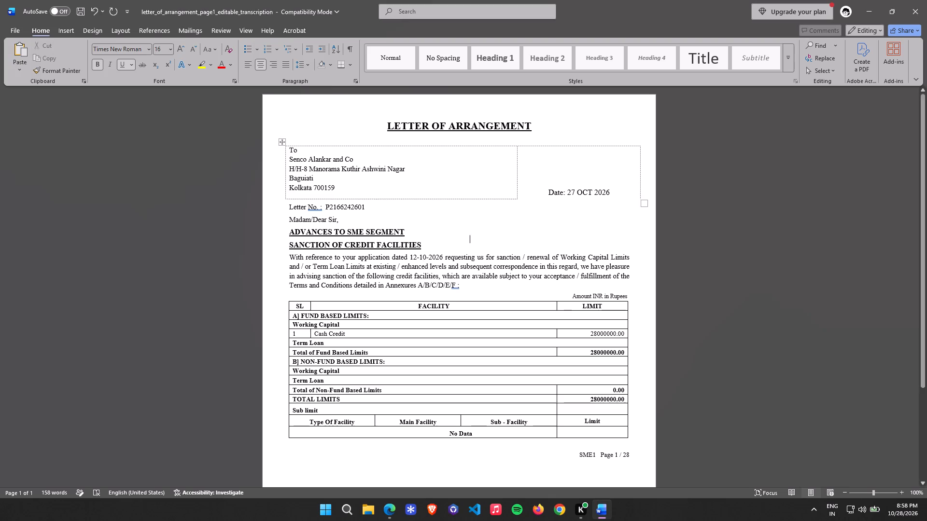
left_click(39, 133)
left_click(100, 160)
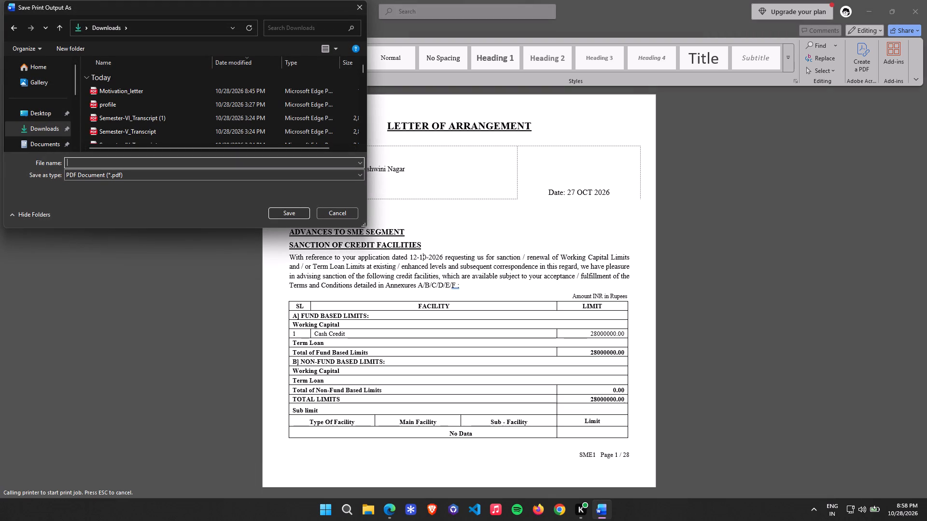
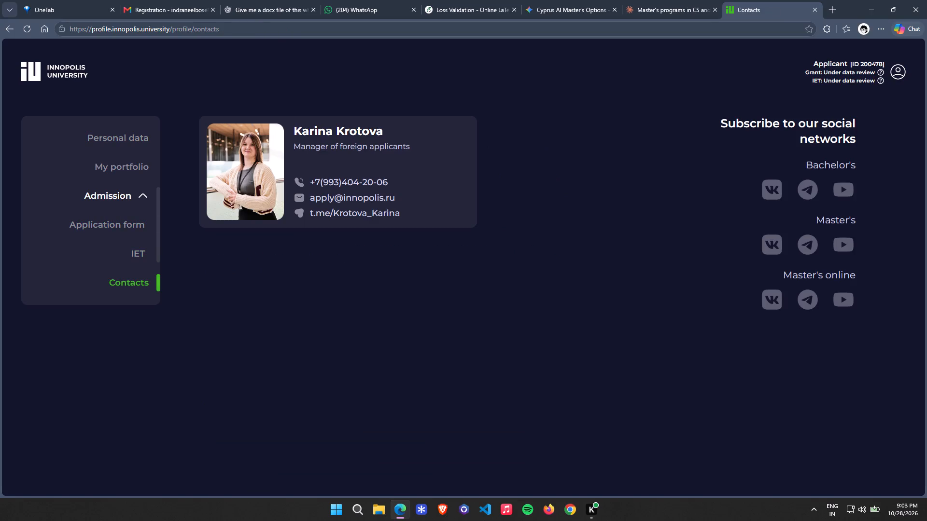
Review the Personal data and My portfolio sections of the Innopolis University applicant profile.
left_click(144, 136)
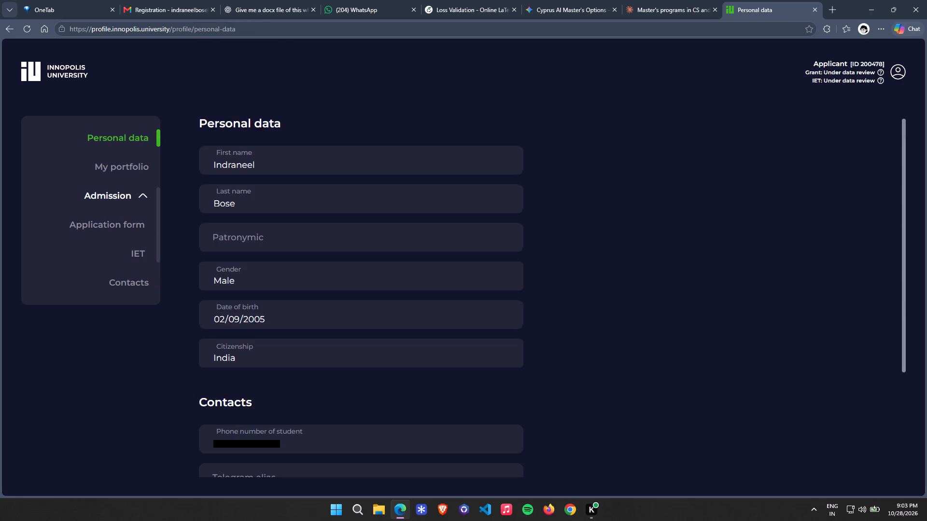
left_click(140, 162)
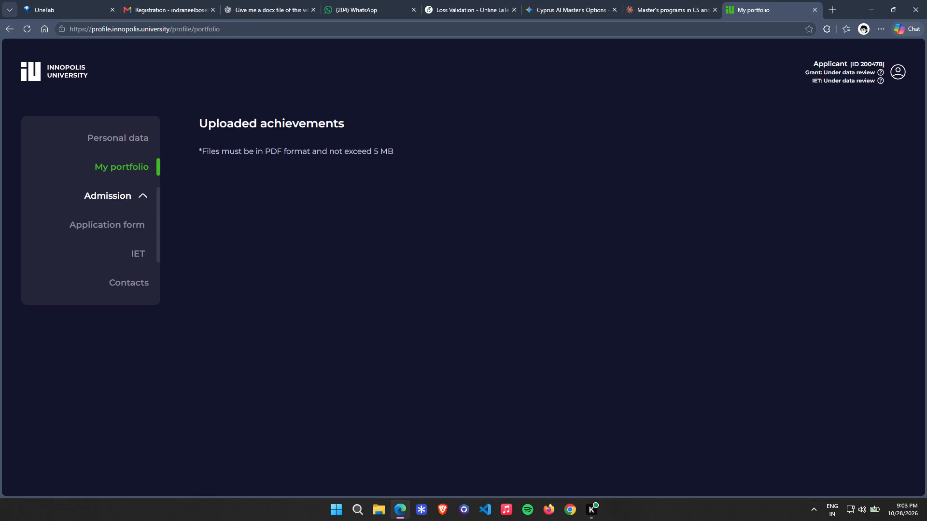
double_click(269, 157)
left_click(226, 184)
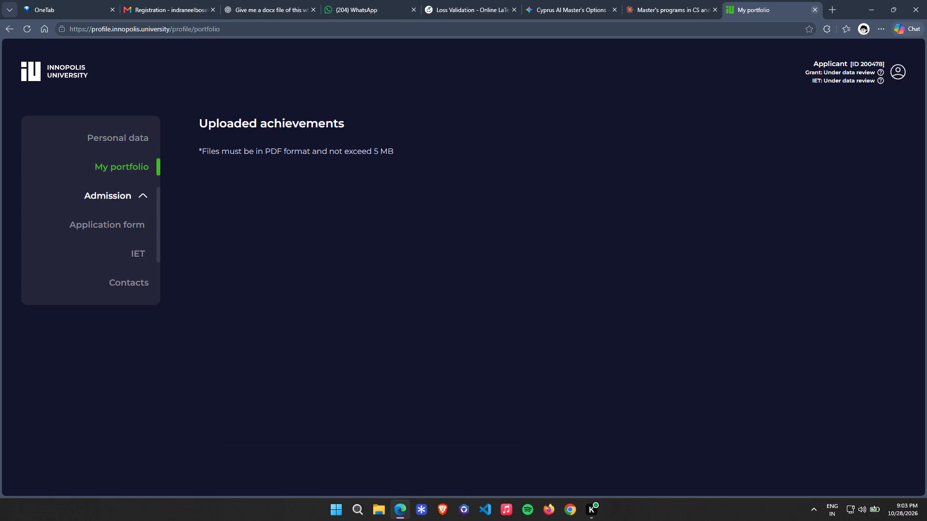